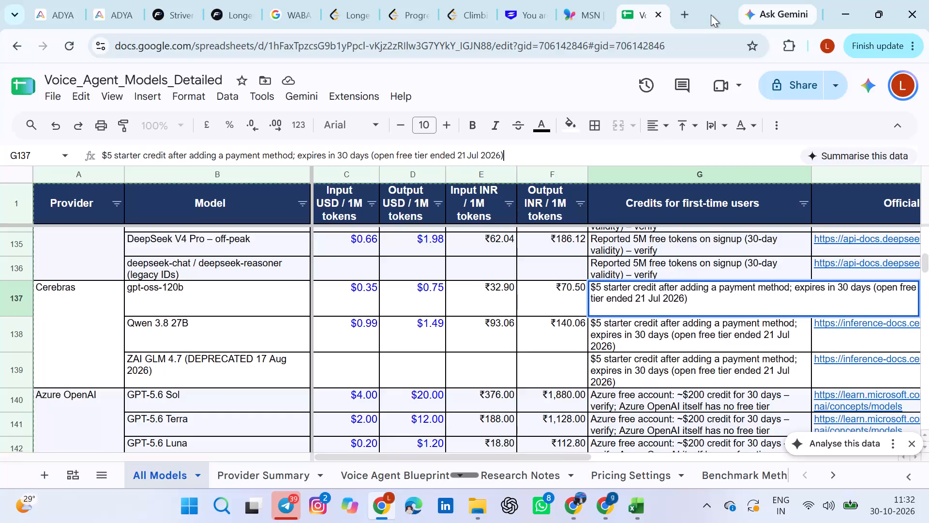
Leave the open edit of the first-time credits cell for Cerebras gpt-oss-120b.
scroll(682, 254, down, 1)
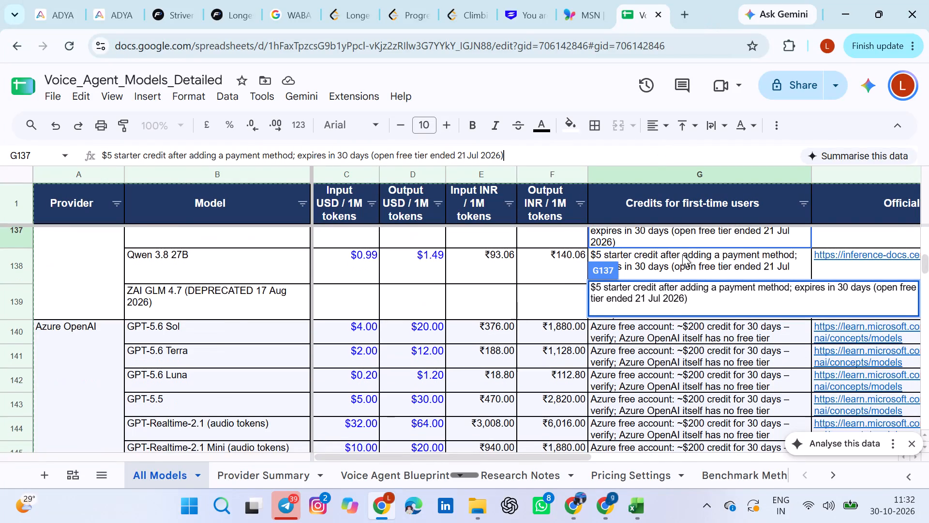
scroll(682, 254, up, 2)
click(570, 76)
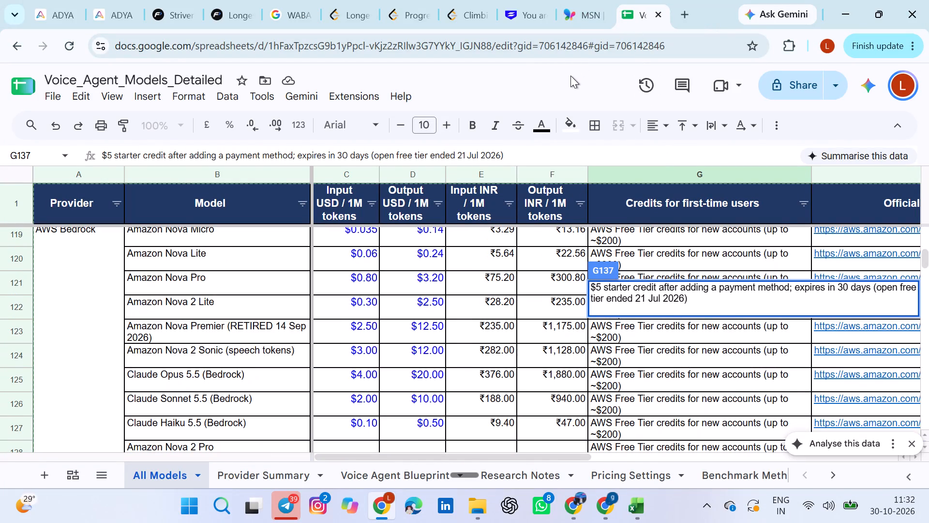
scroll(509, 277, up, 3)
scroll(424, 284, up, 3)
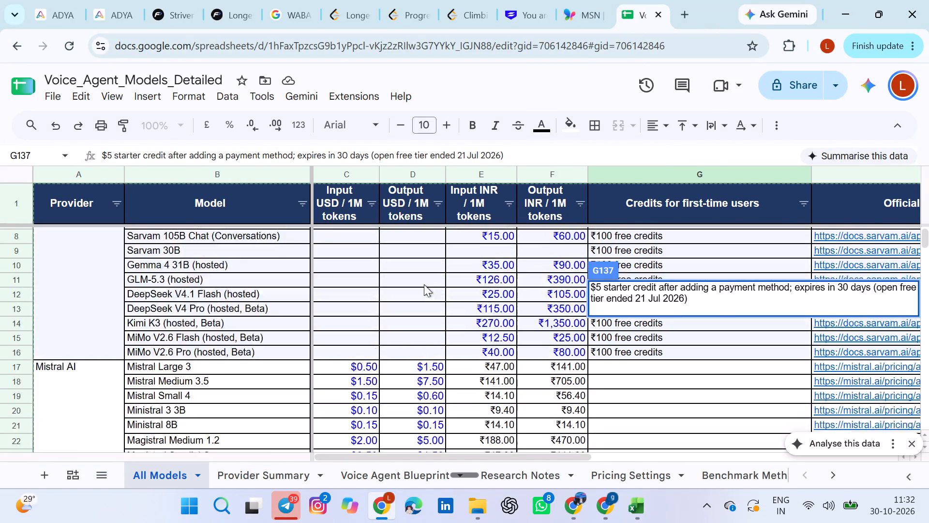
scroll(424, 284, up, 3)
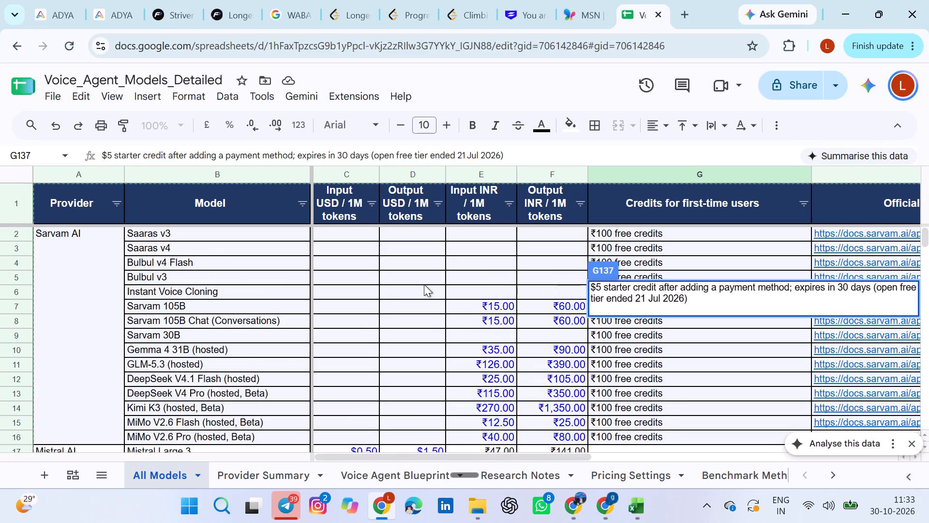
click(424, 284)
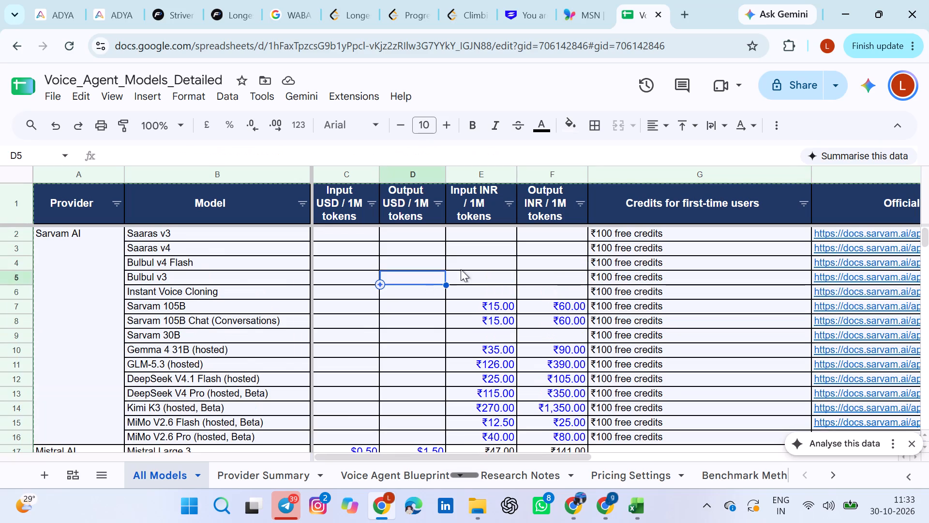
scroll(482, 267, up, 2)
scroll(482, 267, down, 1)
scroll(482, 267, up, 1)
scroll(482, 267, down, 2)
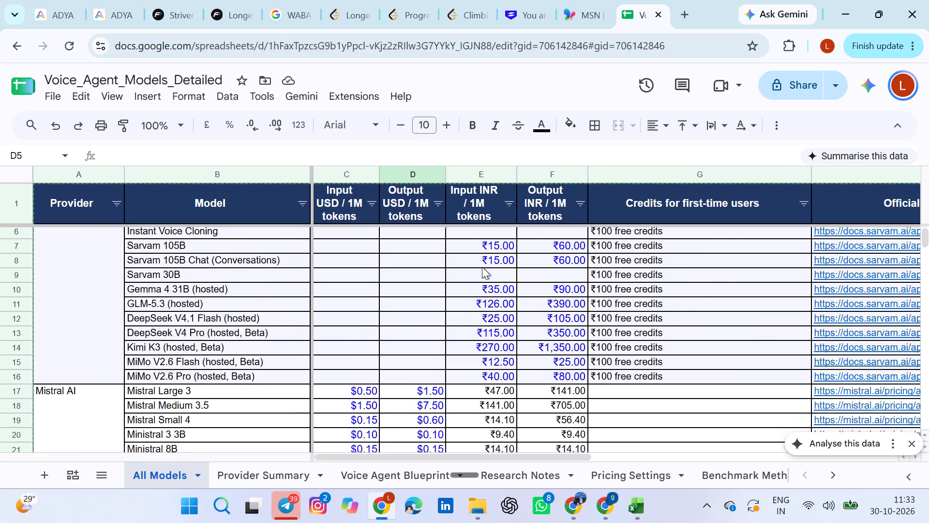
scroll(482, 267, down, 7)
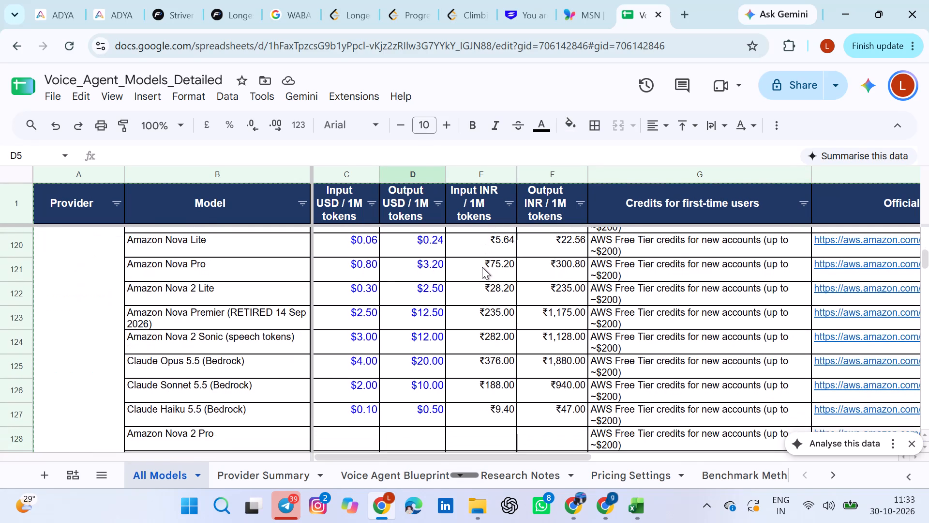
scroll(482, 267, down, 1)
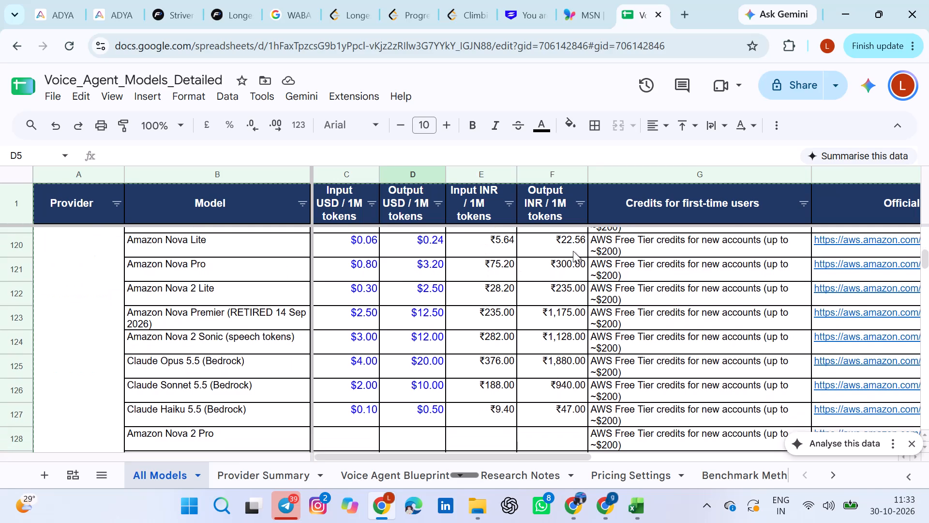
scroll(726, 327, down, 4)
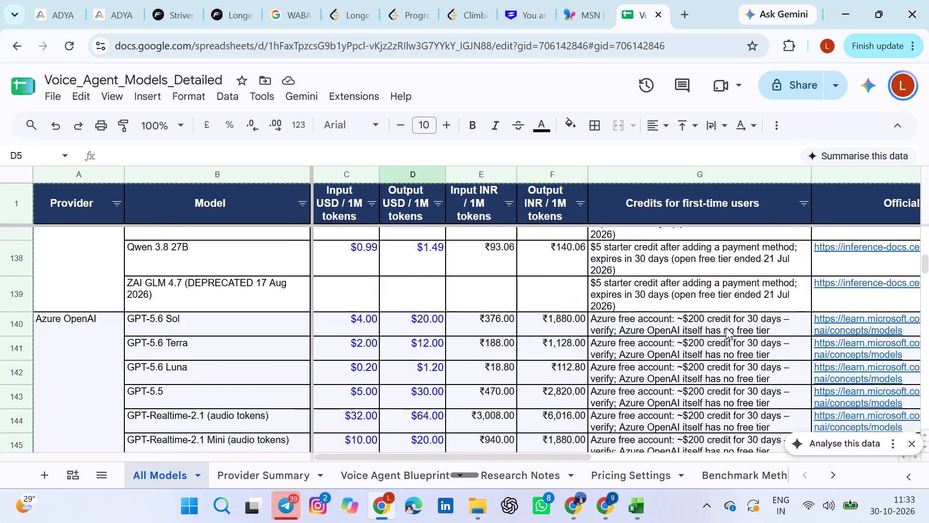
scroll(726, 327, down, 3)
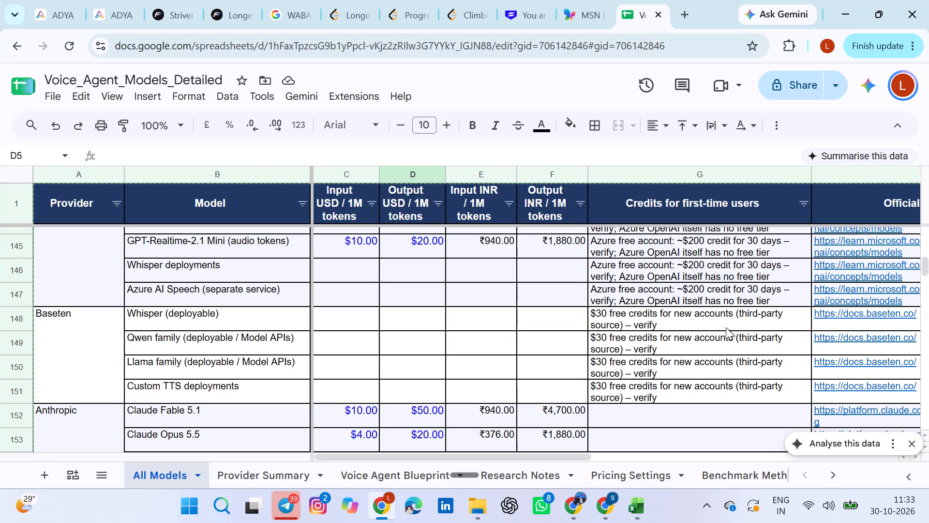
scroll(729, 318, down, 2)
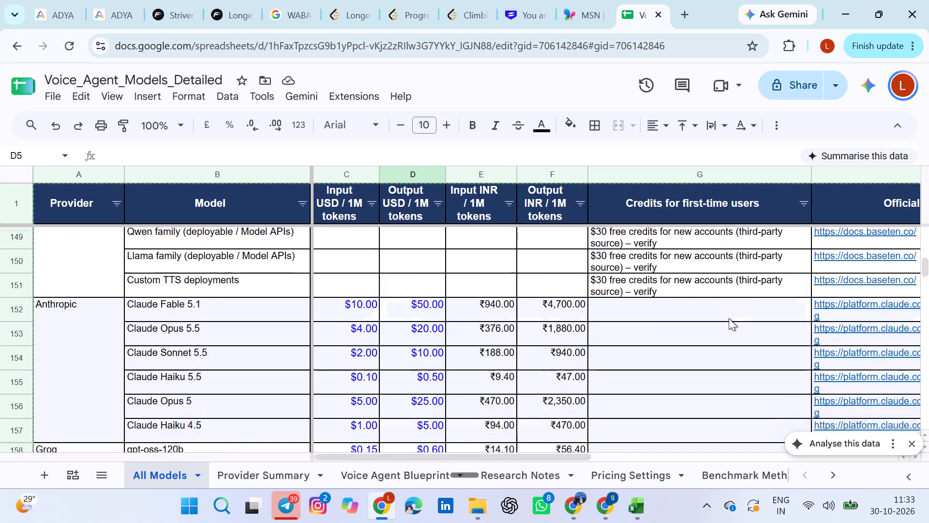
scroll(729, 318, down, 3)
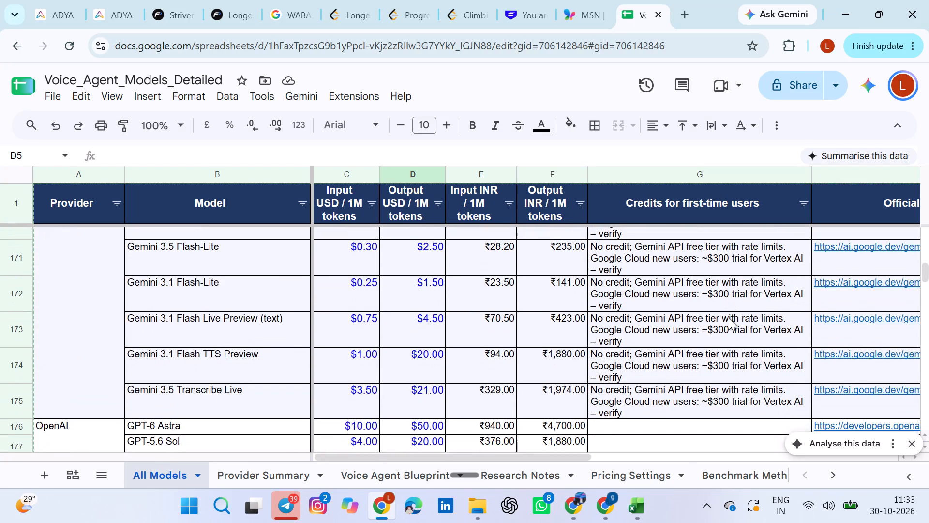
scroll(729, 318, down, 6)
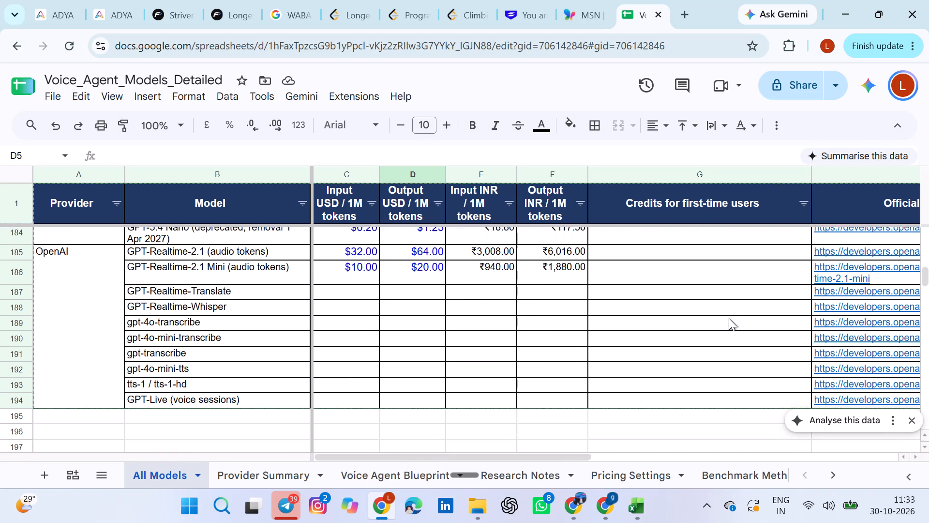
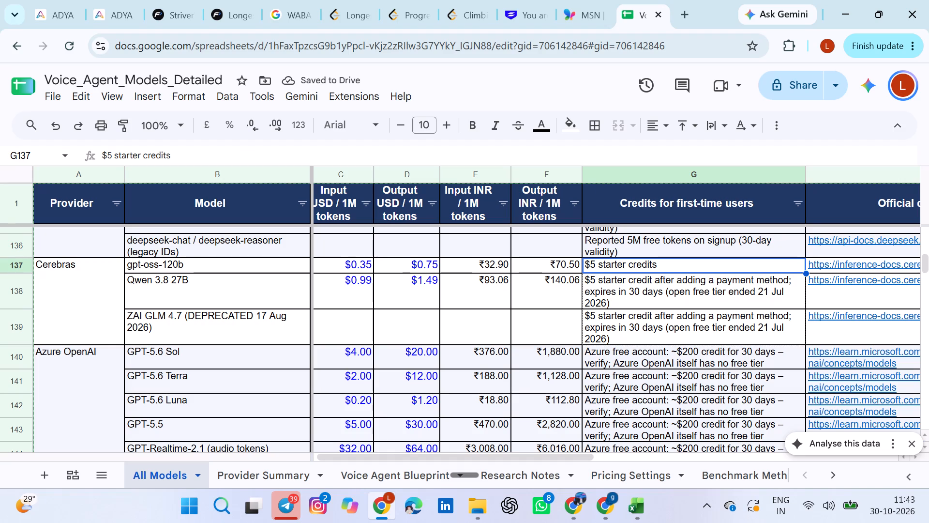
drag(804, 334, 799, 335)
click(750, 348)
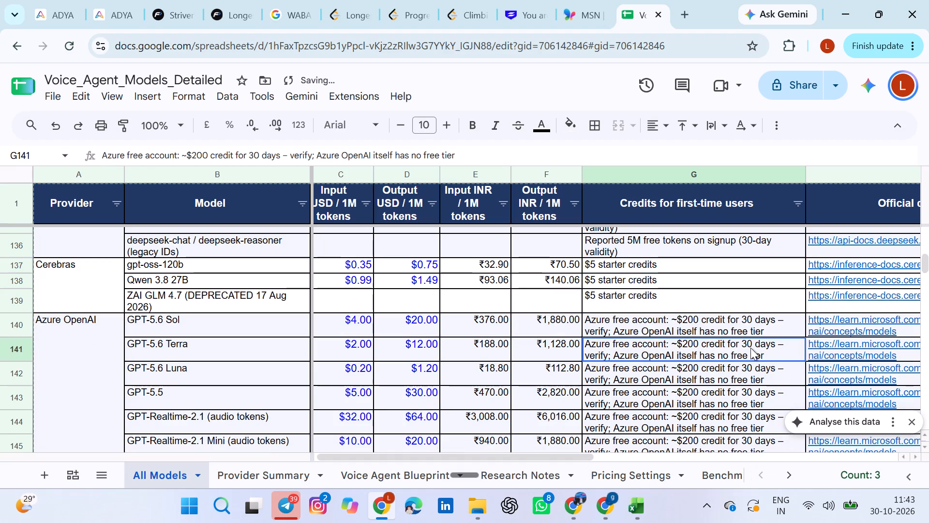
Shorten the first-time credits note of the Azure OpenAI GPT-5.6 Sol row to "~$200 credit for 30 days".
click(716, 327)
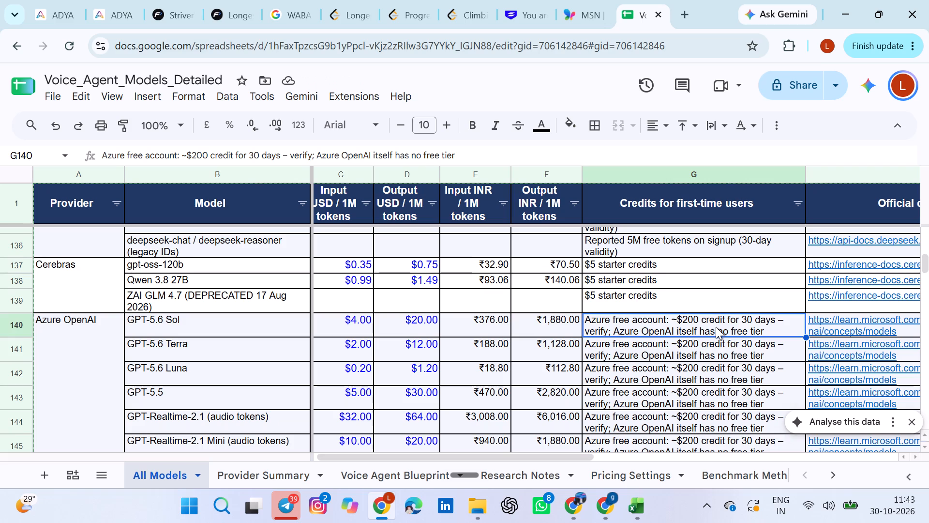
double_click(716, 327)
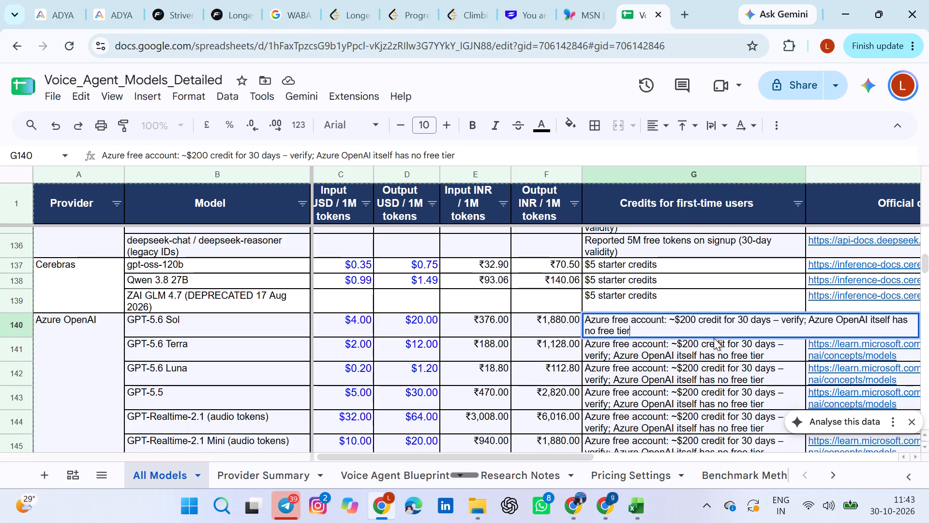
key(BackSpace)
key(BackSpace)
key(BackSpace)
key(BackSpace)
key(BackSpace)
key(BackSpace)
key(BackSpace)
key(BackSpace)
key(BackSpace)
key(BackSpace)
key(BackSpace)
key(BackSpace)
key(BackSpace)
key(BackSpace)
key(BackSpace)
key(BackSpace)
key(BackSpace)
key(BackSpace)
key(BackSpace)
key(BackSpace)
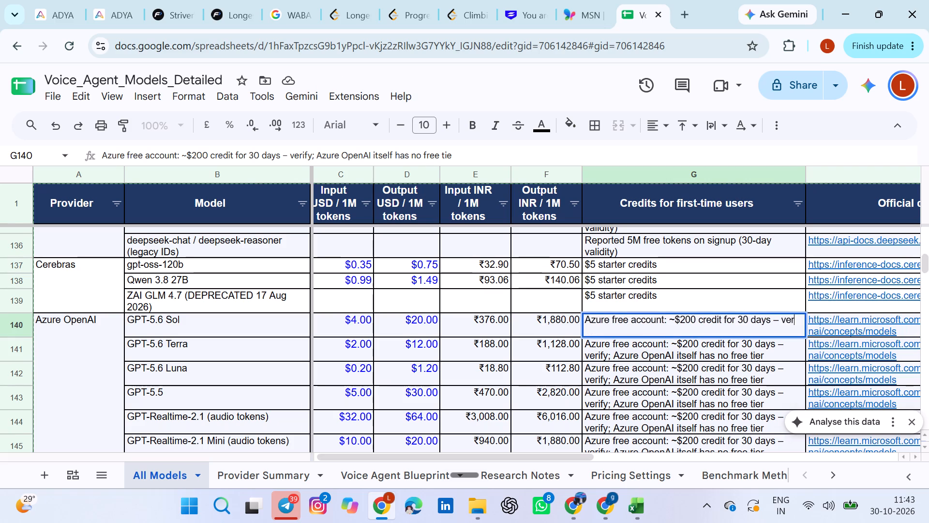
key(BackSpace)
key(BackSpace)
key(BackSpace)
key(BackSpace)
key(BackSpace)
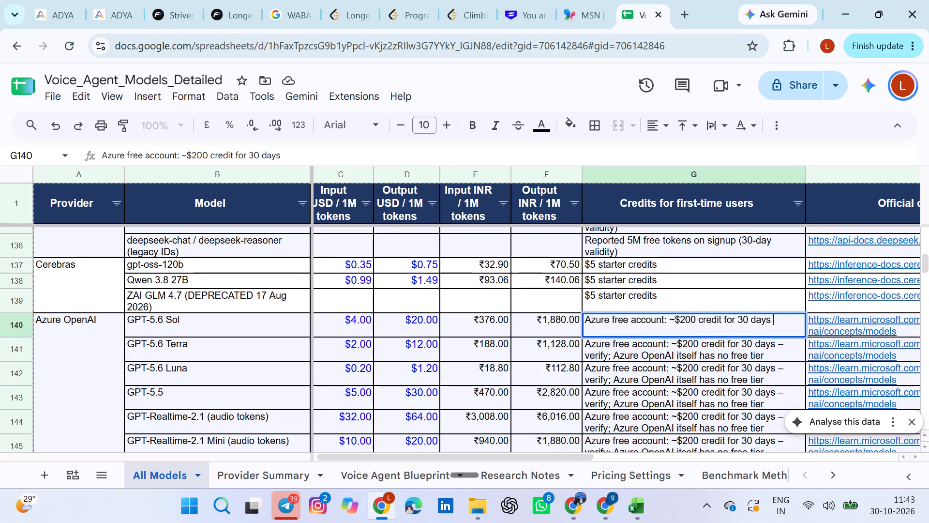
key(Left)
key(Left)
key(Left)
key(Left)
key(Left)
key(Left)
key(Left)
key(Left)
key(Left)
key(Left)
key(Left)
key(Left)
key(Left)
key(Left)
key(Left)
key(Left)
key(Left)
key(Left)
key(Left)
key(Left)
key(BackSpace)
key(BackSpace)
key(BackSpace)
key(BackSpace)
key(BackSpace)
key(BackSpace)
key(BackSpace)
key(BackSpace)
key(BackSpace)
key(BackSpace)
key(BackSpace)
key(BackSpace)
key(BackSpace)
key(BackSpace)
key(BackSpace)
key(BackSpace)
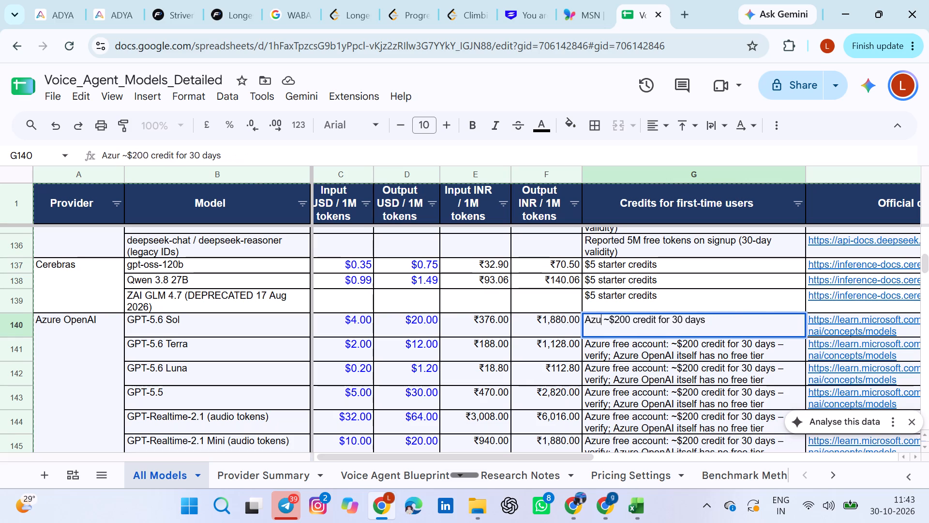
key(BackSpace)
key(BackSpace)
key(BackSpace)
click(752, 304)
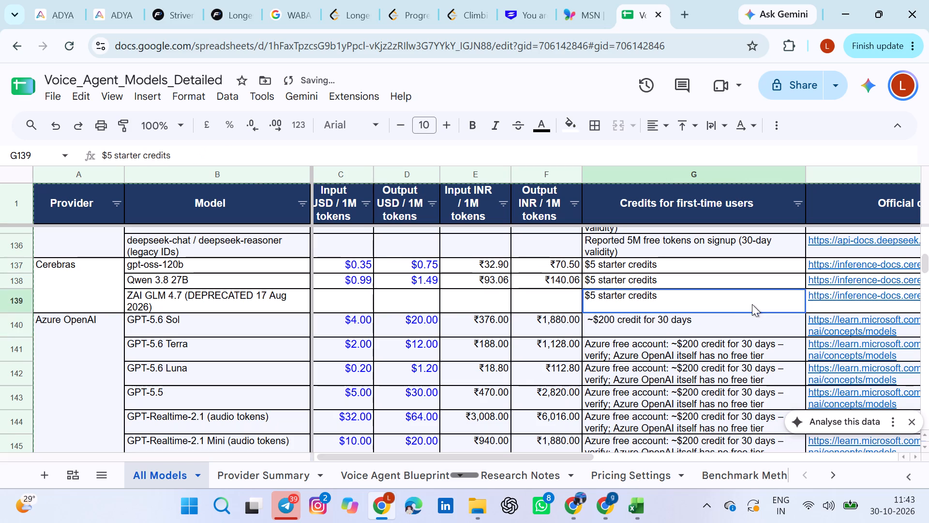
Fill the "~$200 credit for 30 days" note down through the remaining Azure OpenAI rows to Azure AI Speech in row 147.
click(730, 317)
scroll(730, 317, down, 1)
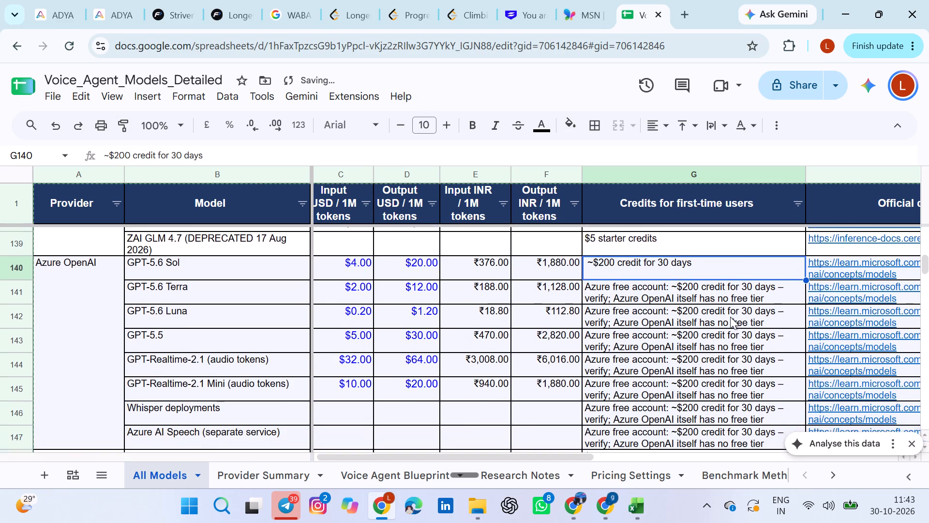
scroll(730, 317, down, 1)
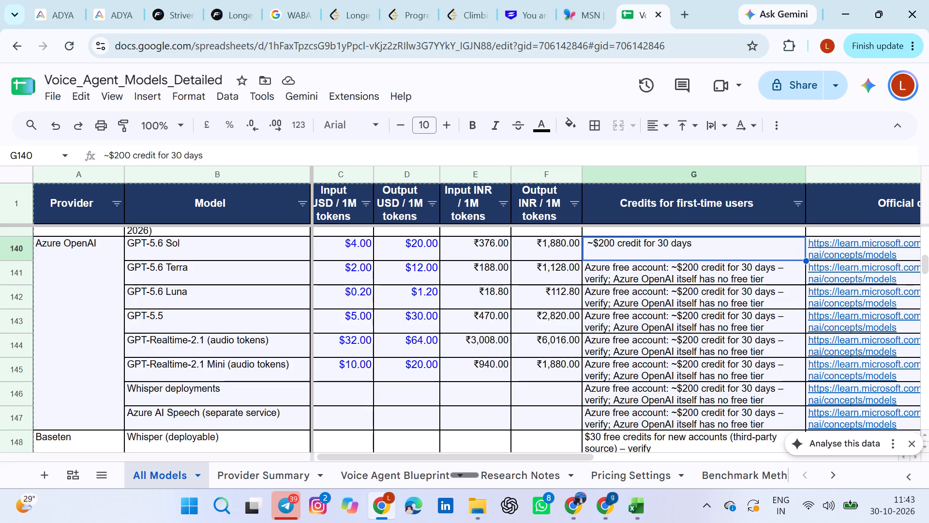
drag(806, 259, 797, 428)
drag(797, 428, 796, 427)
click(775, 373)
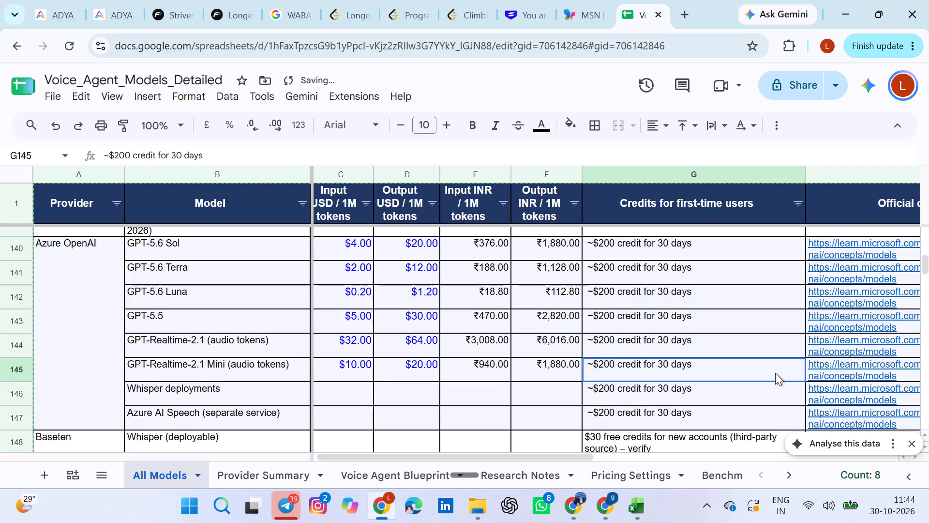
Shorten the first-time credits note of the Baseten Whisper (deployable) row to "$30 free credits".
scroll(775, 373, down, 1)
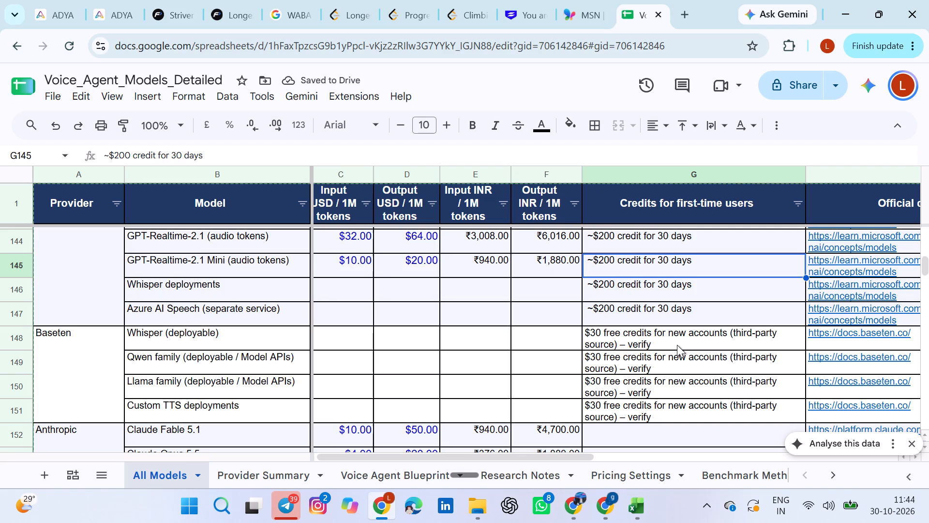
double_click(677, 345)
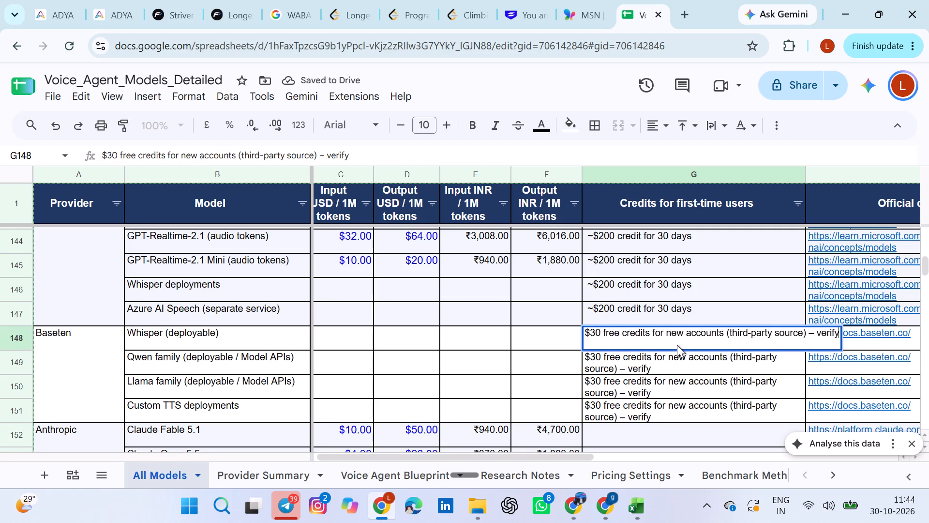
key(BackSpace)
key(BackSpace)
key(BackSpace)
key(BackSpace)
key(BackSpace)
key(BackSpace)
key(BackSpace)
key(BackSpace)
key(BackSpace)
key(BackSpace)
key(BackSpace)
key(BackSpace)
key(BackSpace)
key(BackSpace)
key(BackSpace)
key(BackSpace)
key(BackSpace)
key(BackSpace)
key(BackSpace)
key(BackSpace)
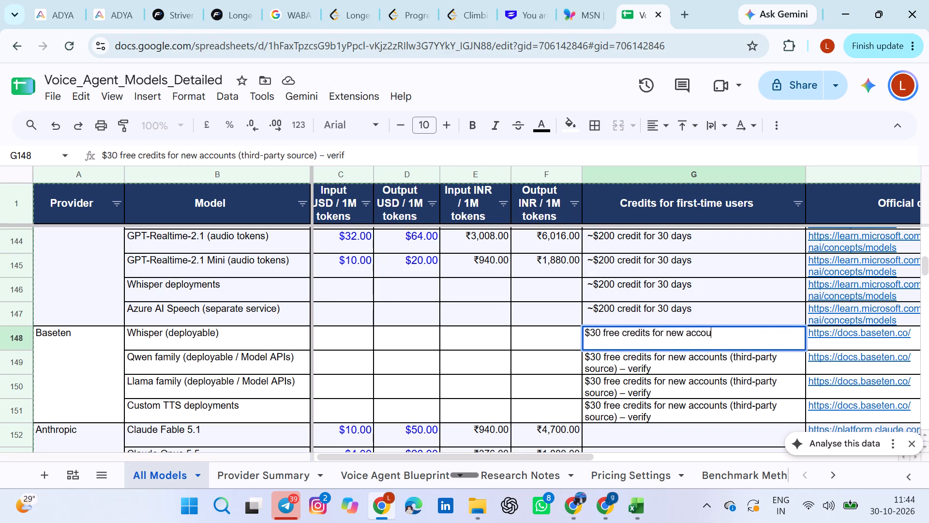
key(BackSpace)
key(BackSpace)
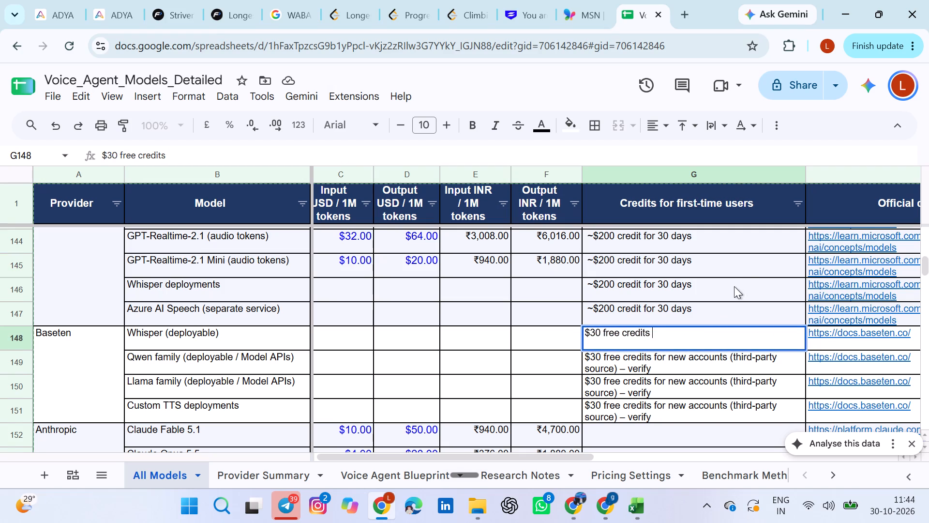
click(728, 303)
Fill the "$30 free credits" note down through the remaining Baseten rows to Custom TTS deployments in row 151.
scroll(728, 303, down, 1)
click(716, 320)
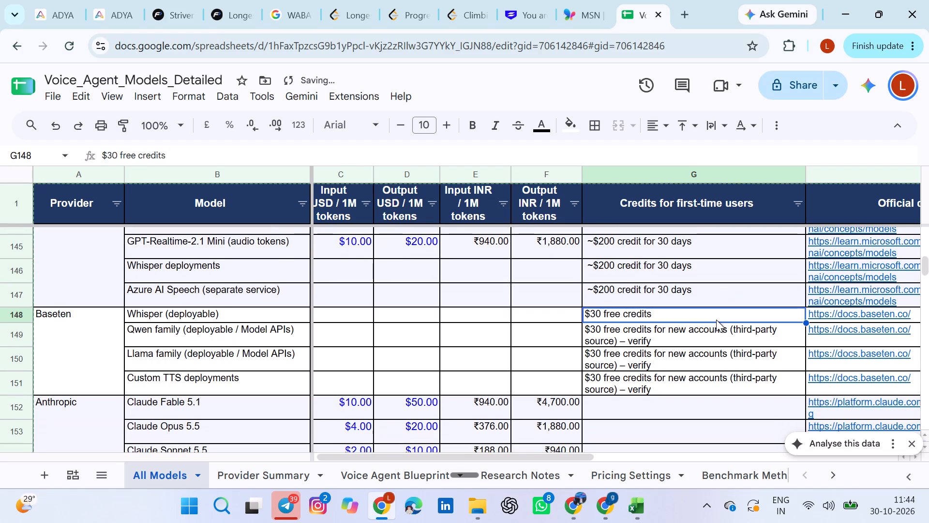
drag(806, 321, 804, 388)
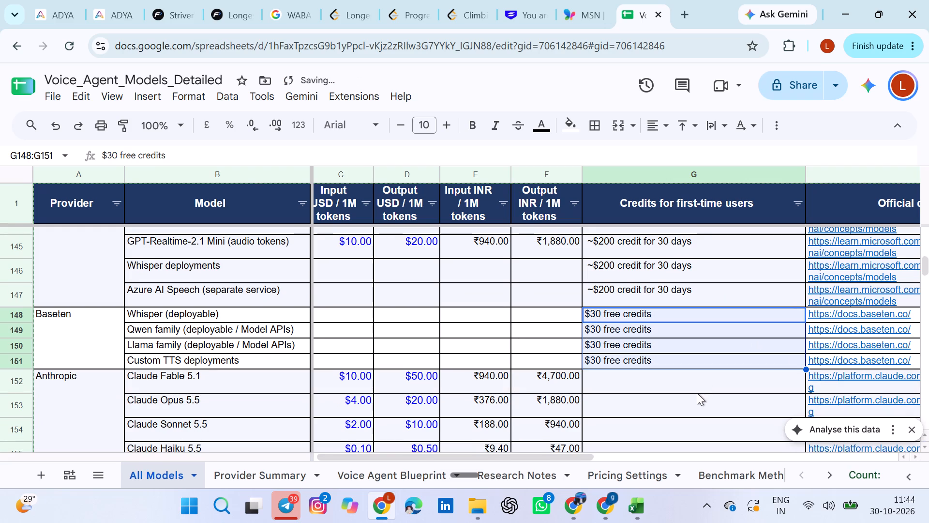
click(701, 385)
Check the first-time credits column across the other providers' rows for notes that still need simplifying.
scroll(734, 349, down, 2)
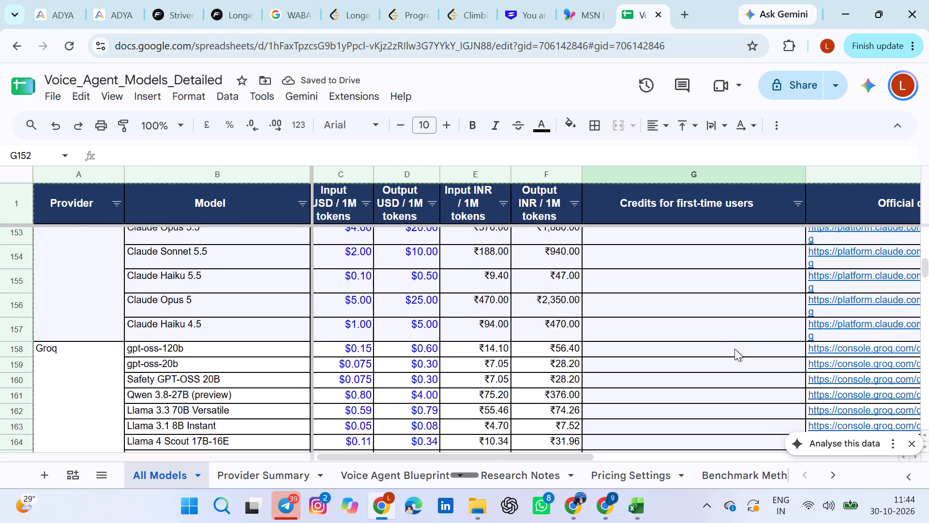
scroll(734, 349, down, 3)
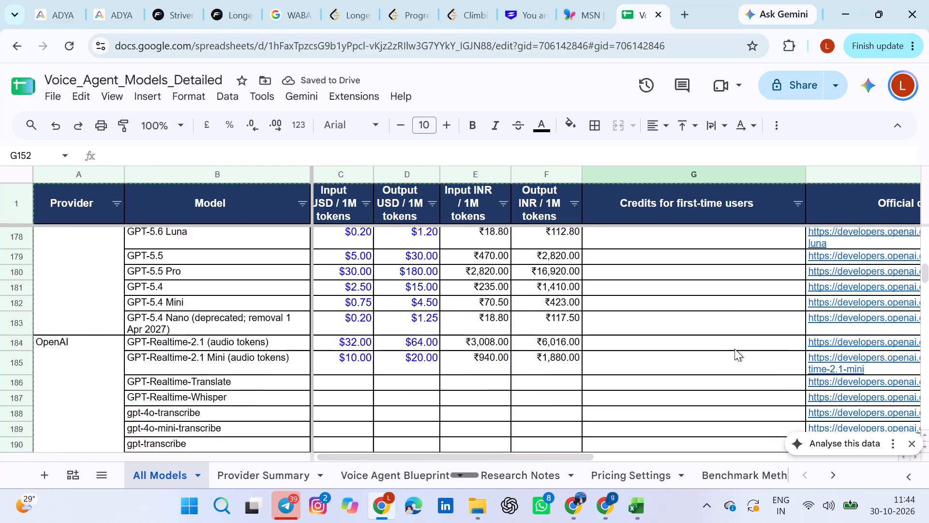
scroll(734, 349, down, 2)
scroll(734, 349, up, 6)
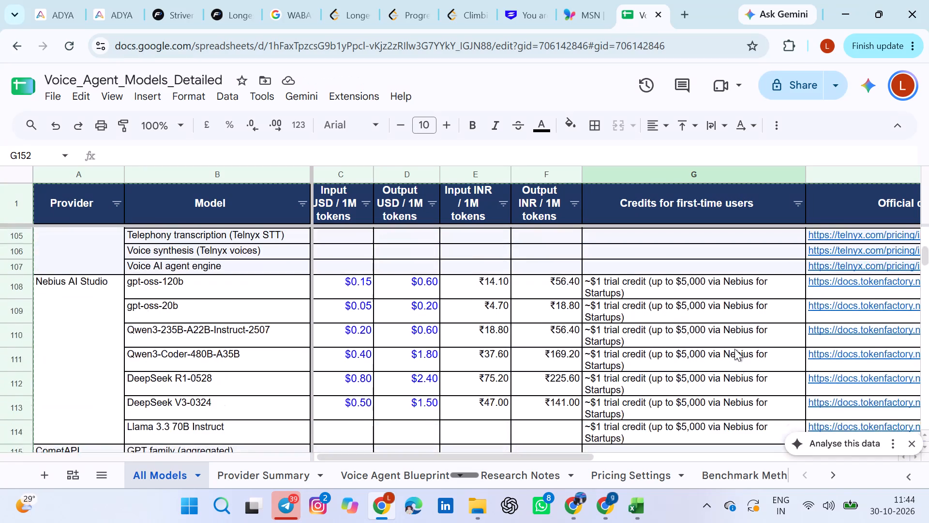
scroll(734, 349, down, 1)
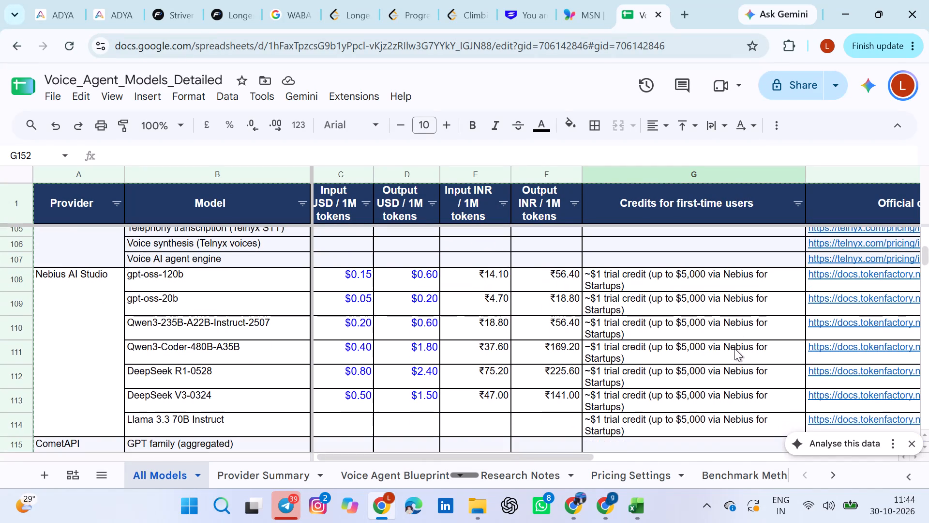
scroll(734, 349, down, 1)
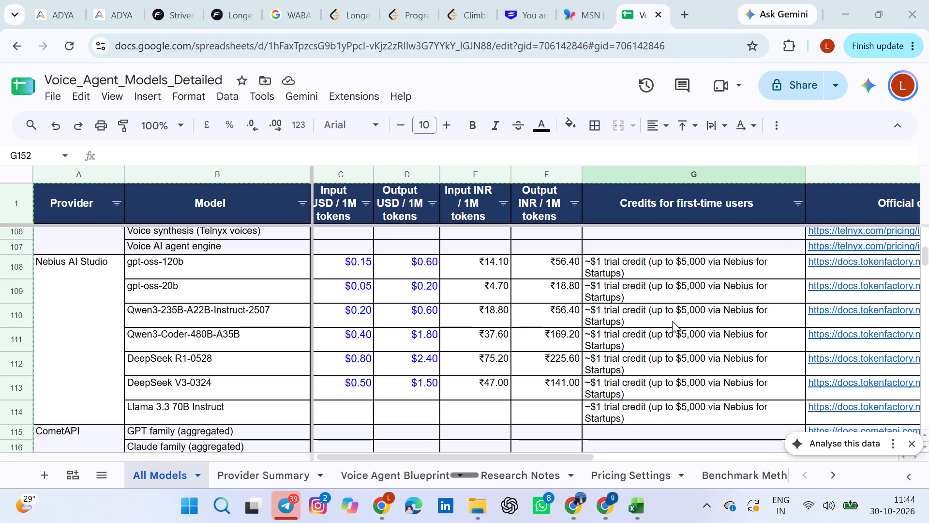
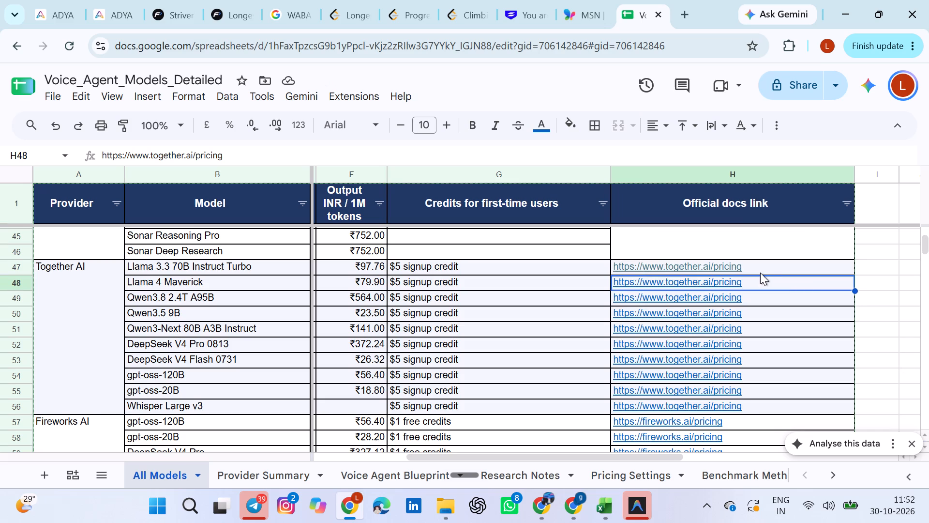
Change the display text of the Llama 3.3 70B Instruct Turbo official docs link to "Together AI".
click(760, 273)
click(807, 291)
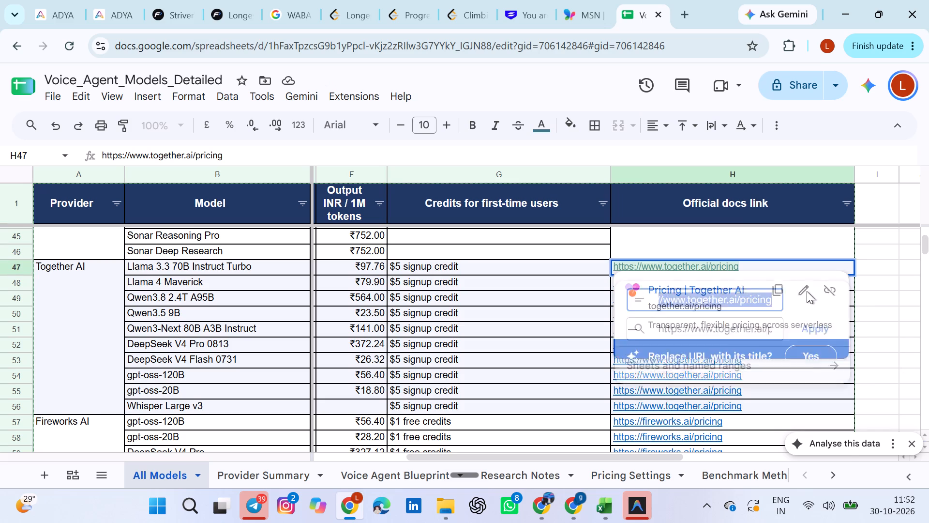
text(Together AI)
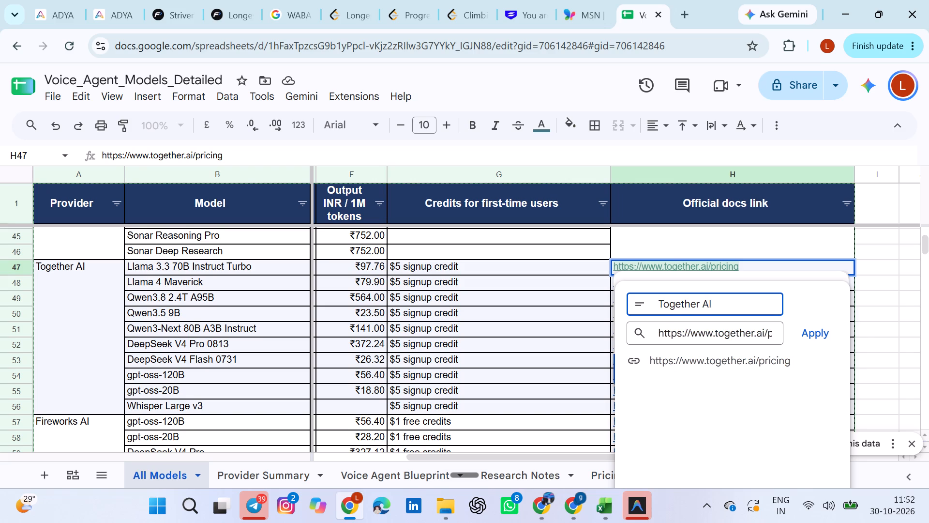
key(Return)
Centre the Together AI link horizontally in the Llama 3.3 70B Instruct Turbo row's Official docs link cell.
key(ctrl+a)
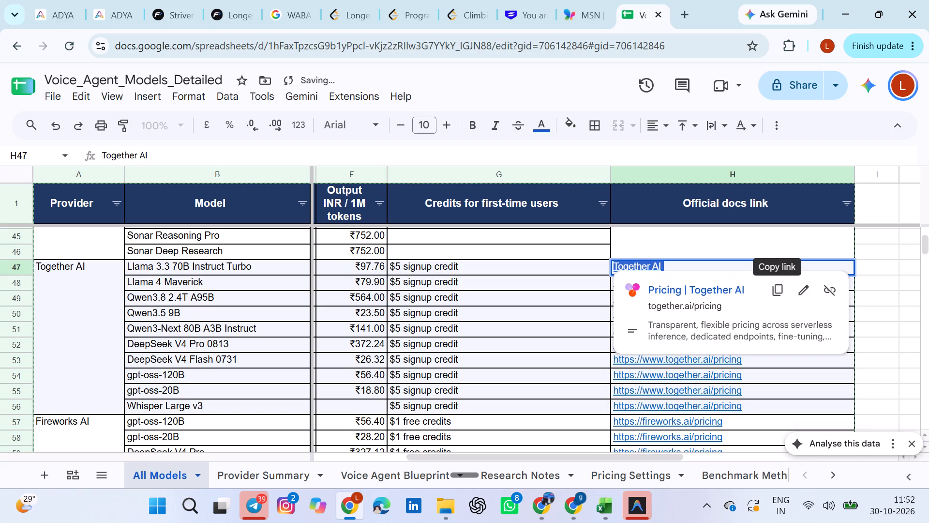
click(661, 131)
click(676, 152)
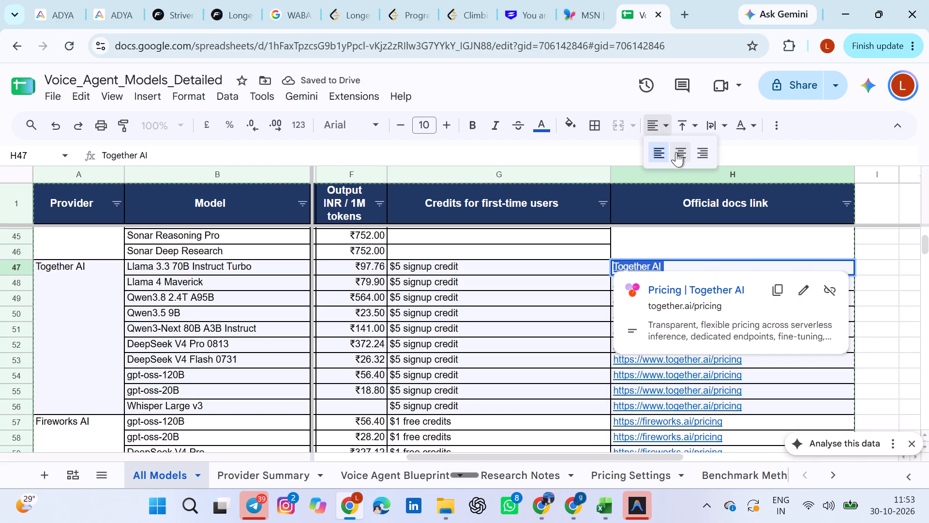
Fill the centred Together AI docs link down through the rest of the Together AI rows, ending at Whisper Large v3.
scroll(791, 275, down, 1)
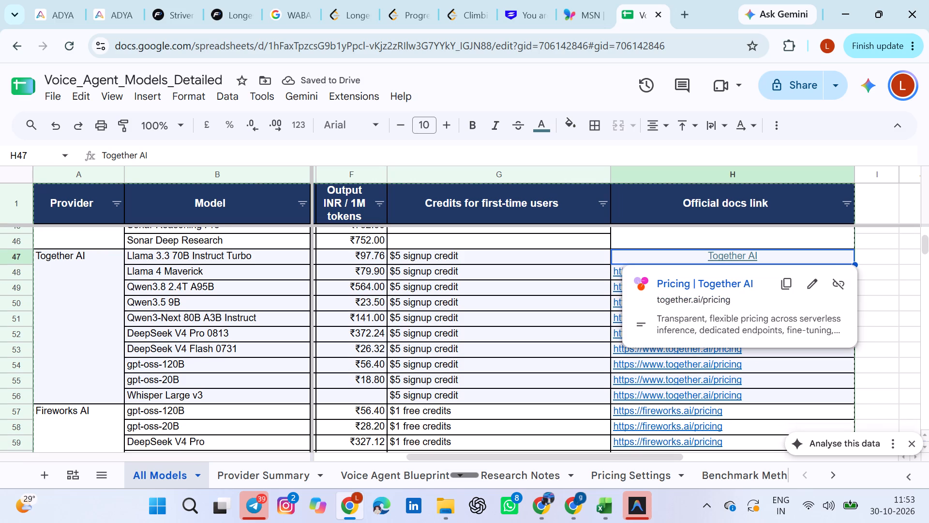
drag(853, 262, 849, 421)
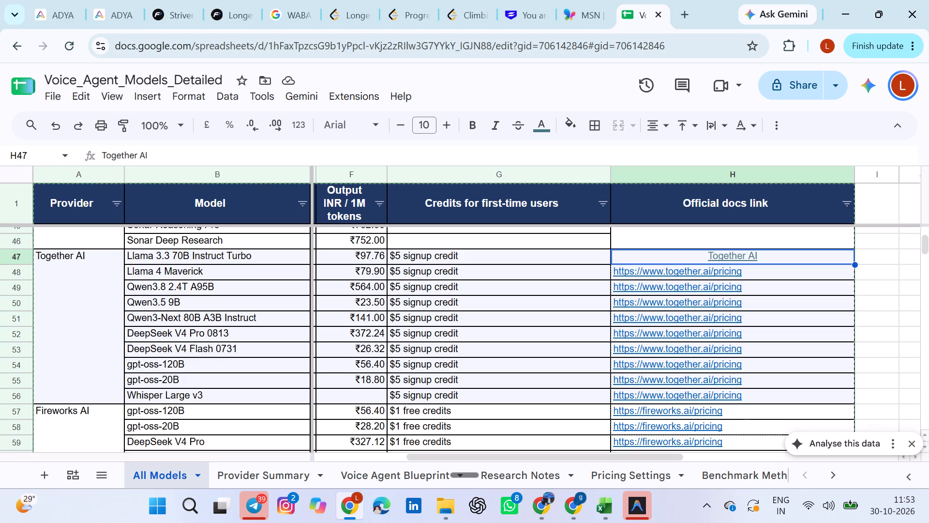
drag(849, 421, 812, 263)
click(830, 255)
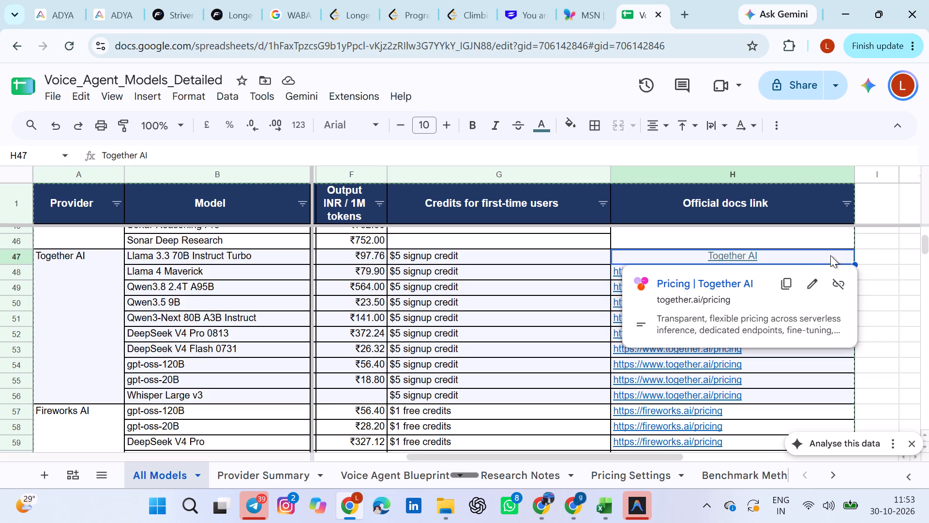
click(882, 249)
click(820, 256)
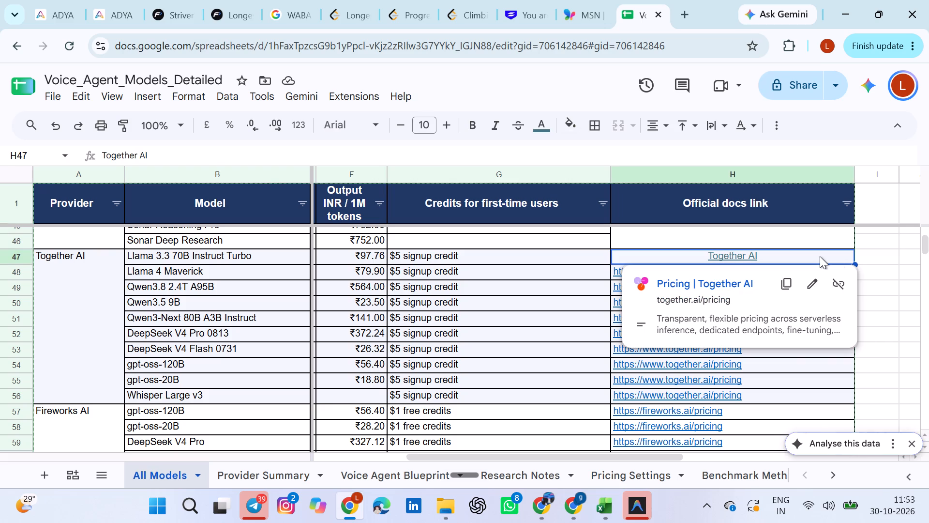
drag(854, 262, 839, 347)
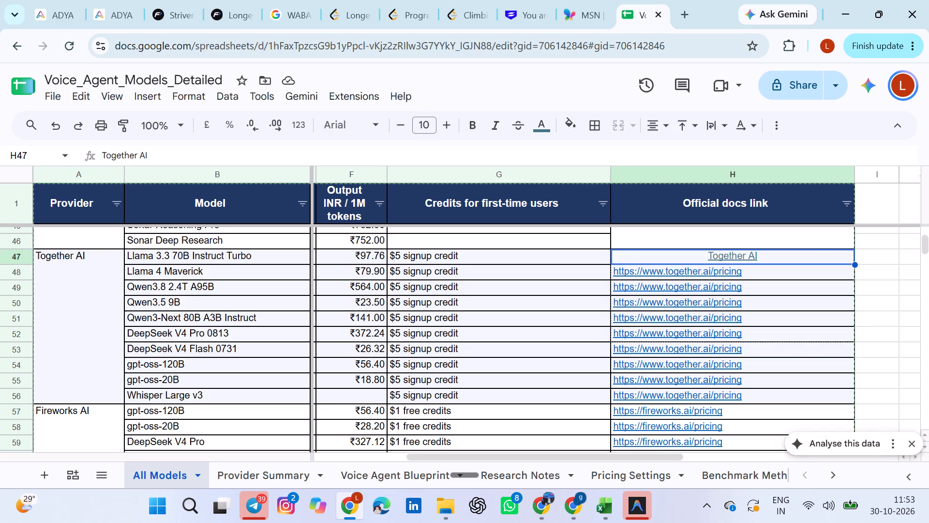
drag(839, 347, 835, 396)
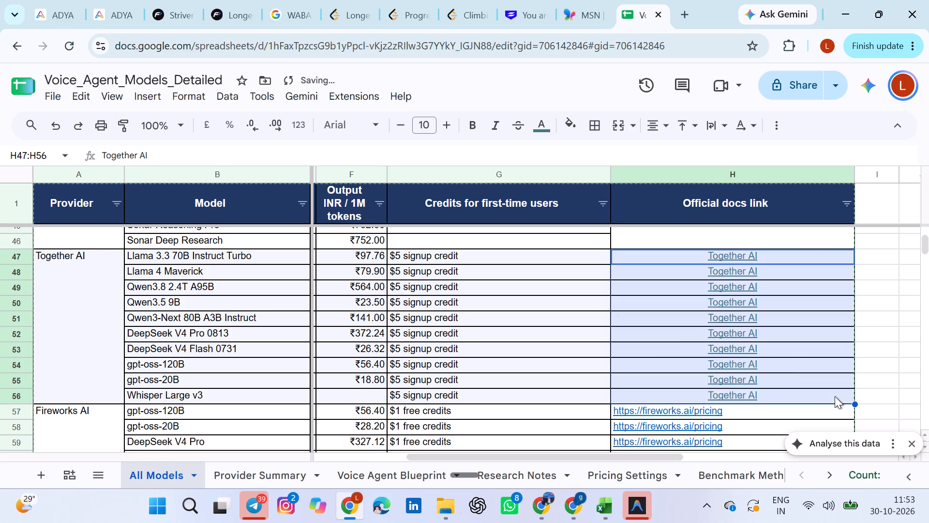
Merge the Together AI rows' Official docs link cells, H47 to H56, into one cell.
click(614, 130)
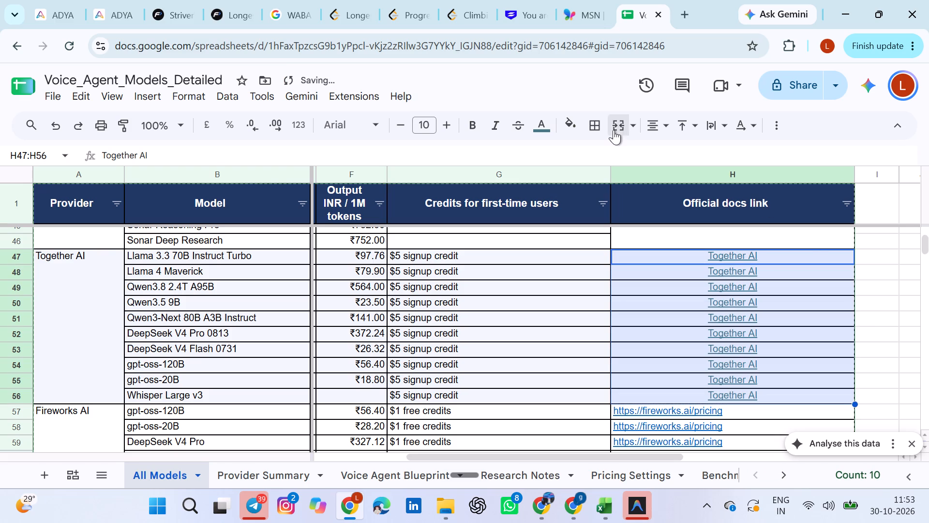
click(638, 342)
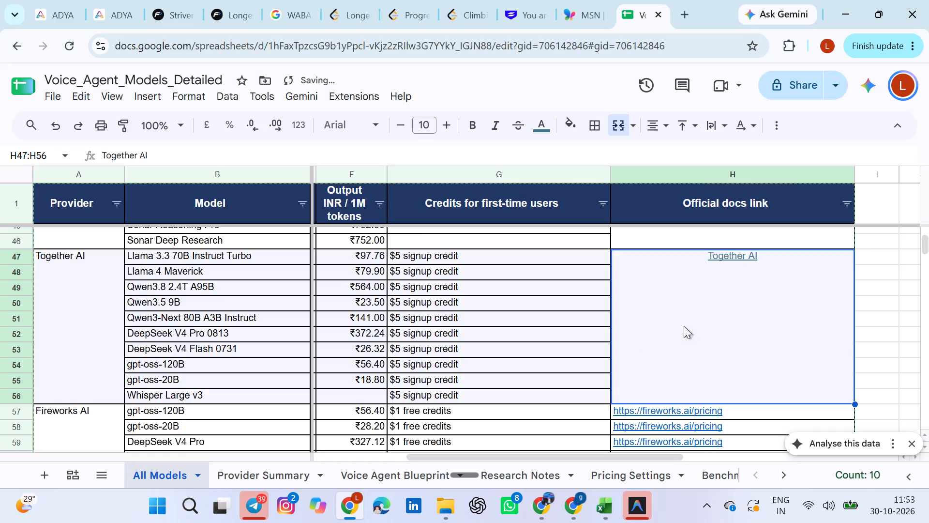
scroll(798, 308, down, 2)
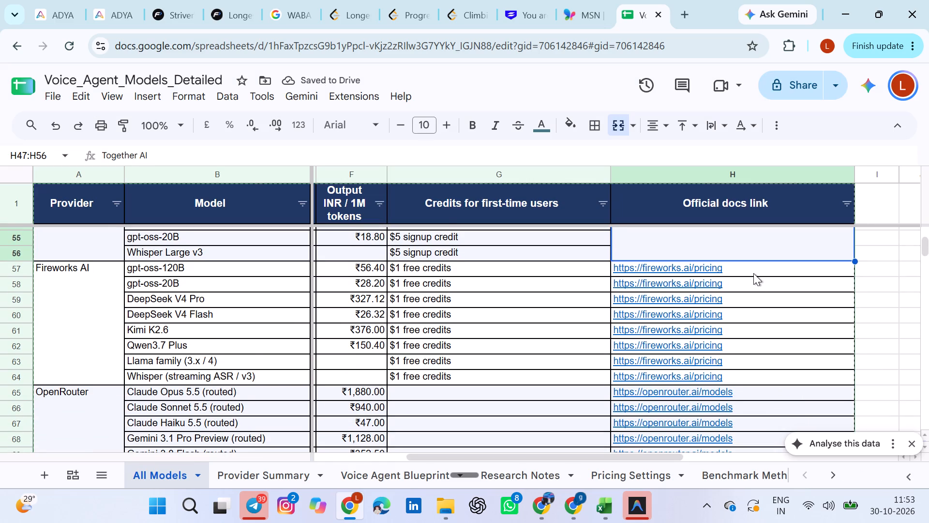
click(753, 273)
double_click(753, 273)
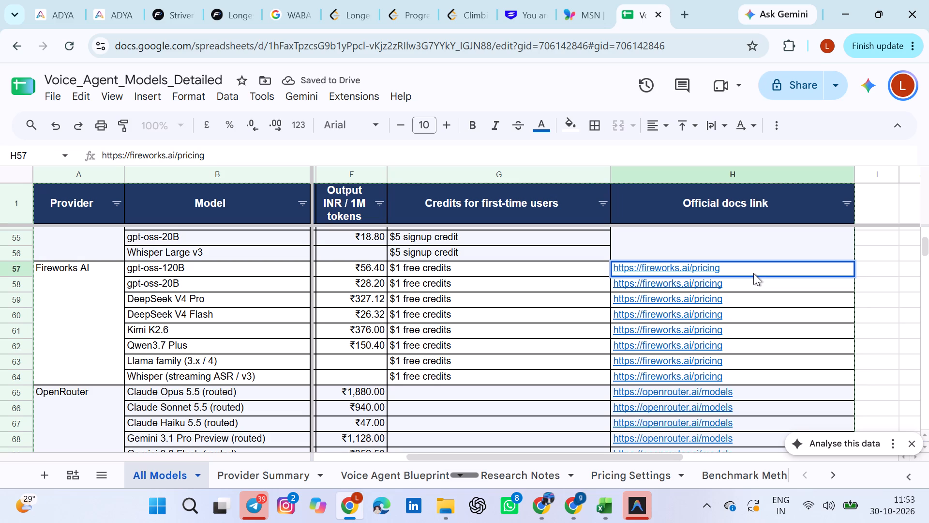
key(ctrl+a)
key(ctrl+c)
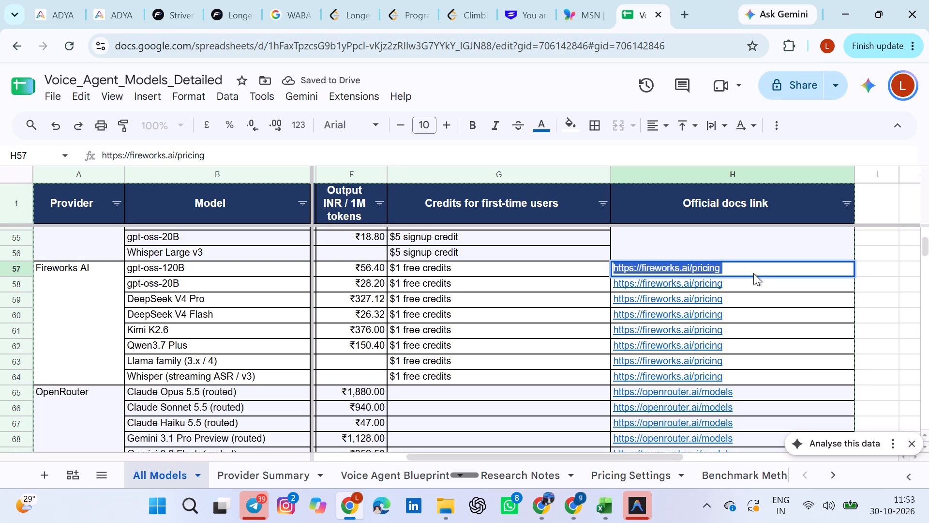
key(BackSpace)
key(ctrl+v)
key(Return)
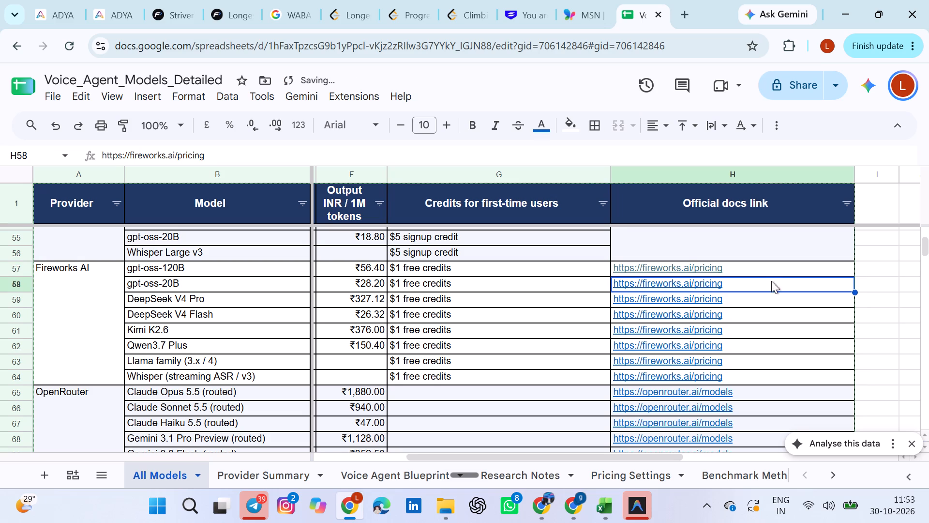
Change the display text of the Fireworks AI gpt-oss-120B row's official docs link to "Fireworks AI".
click(767, 274)
click(767, 270)
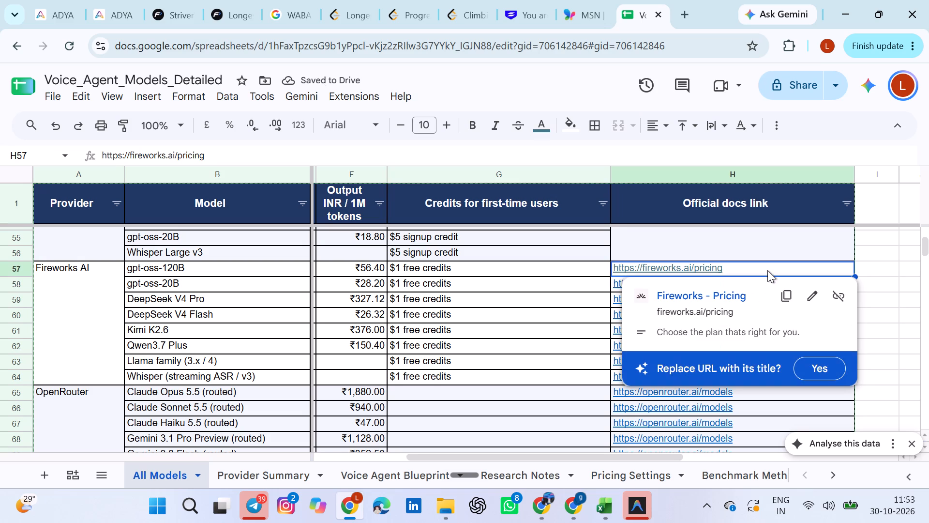
click(760, 270)
click(816, 298)
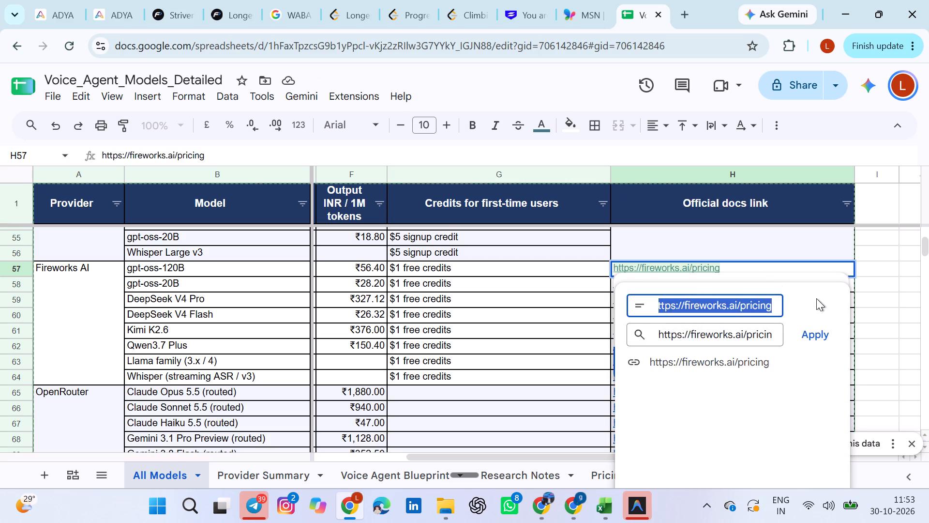
key(shift+f)
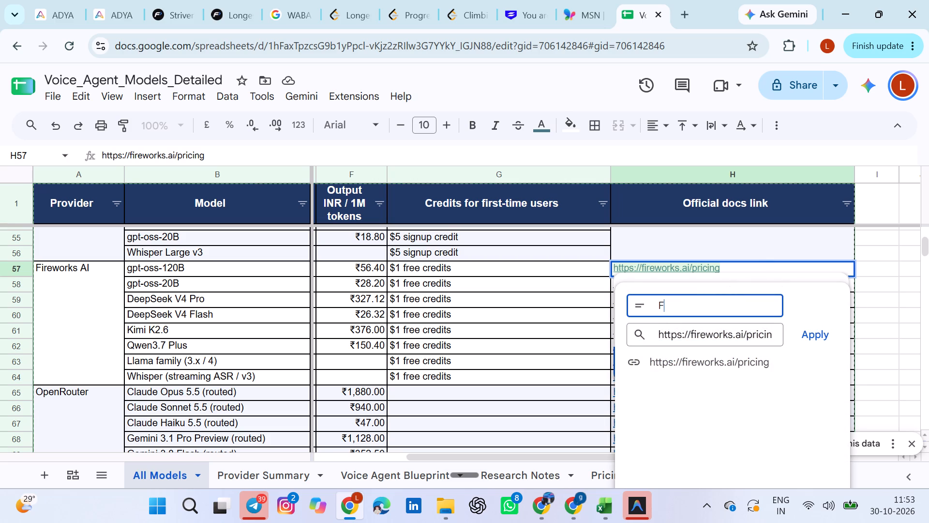
text(ire)
text(works AI)
key(Return)
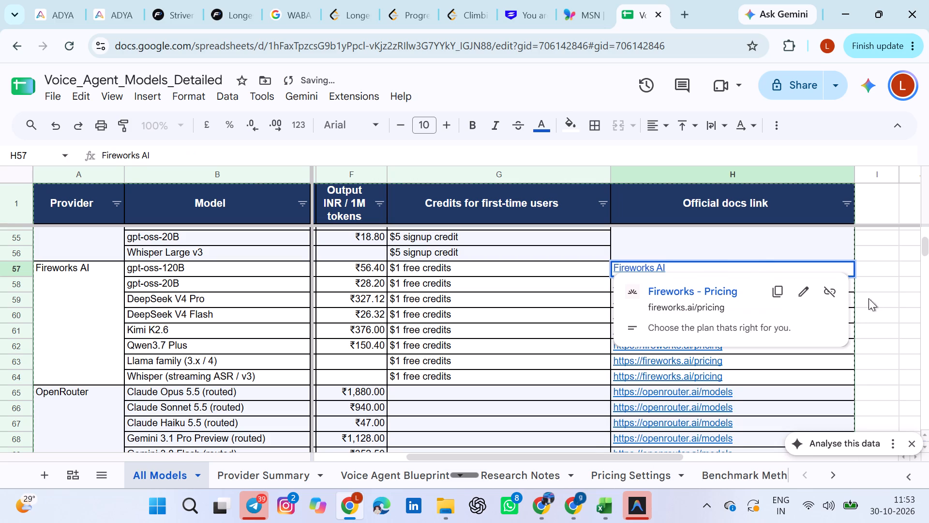
Centre the Fireworks AI link horizontally in the gpt-oss-120B row's Official docs link cell.
key(ctrl+a)
drag(662, 129, 683, 153)
click(683, 153)
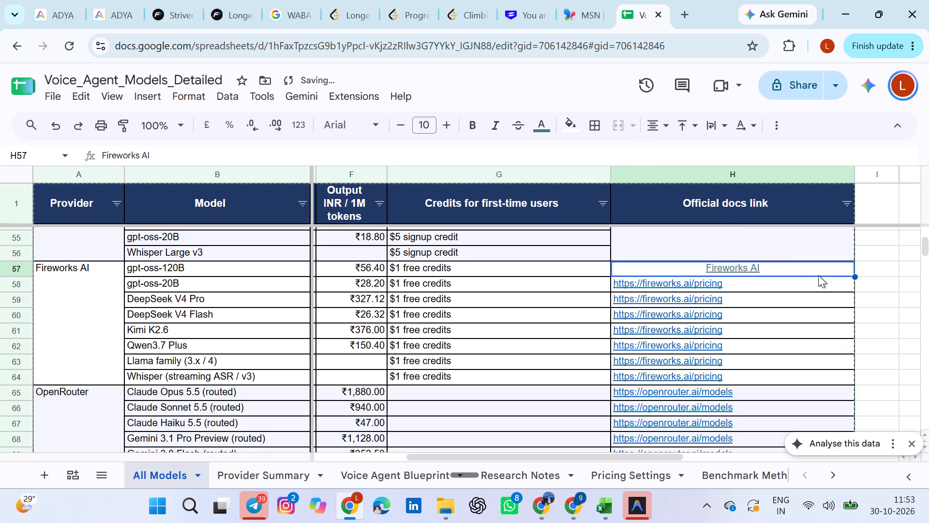
Fill the centred Fireworks AI docs link down through the rest of the Fireworks AI rows, ending at Whisper (streaming ASR / v3).
scroll(818, 275, down, 1)
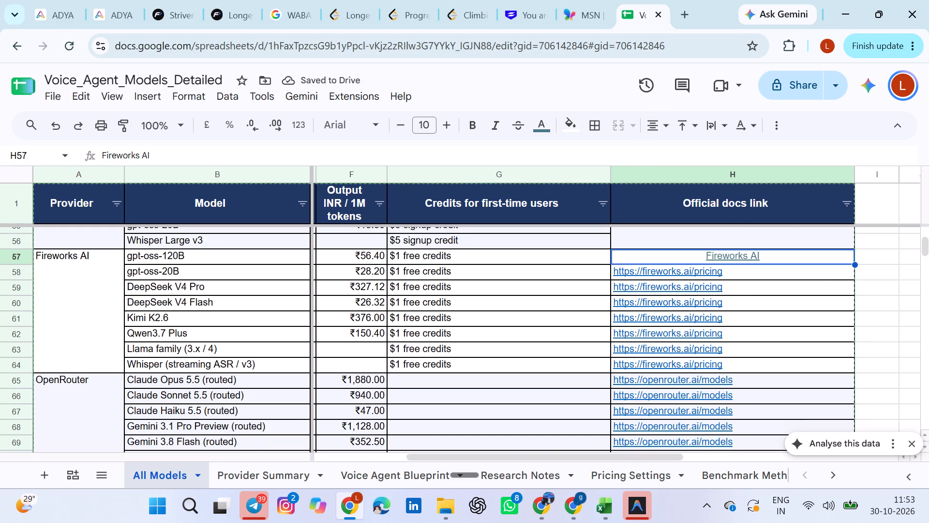
drag(855, 263, 841, 368)
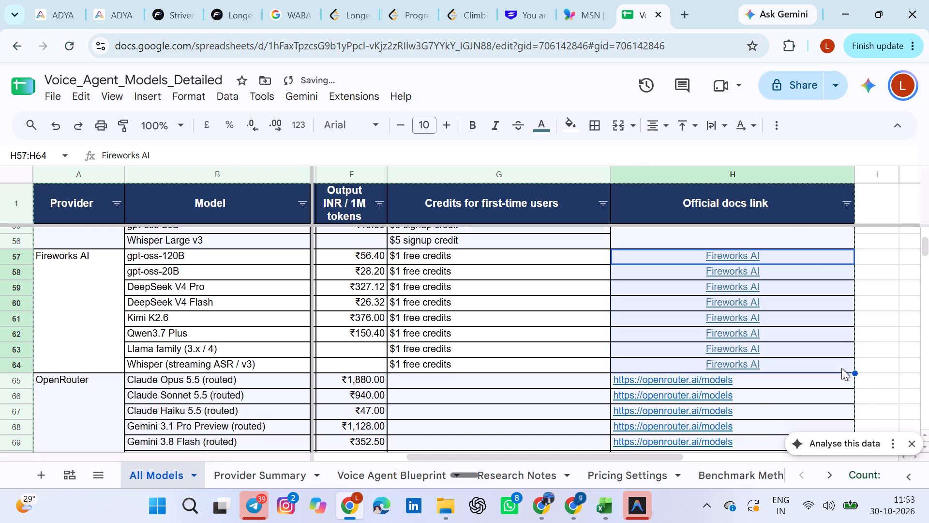
Merge the Fireworks AI rows' Official docs link cells, H57 to H64, into one cell.
click(616, 128)
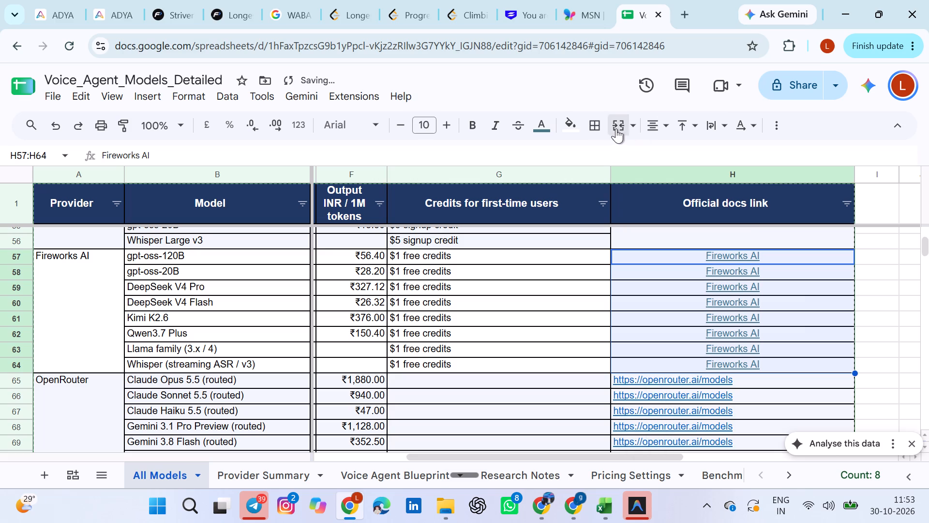
click(620, 338)
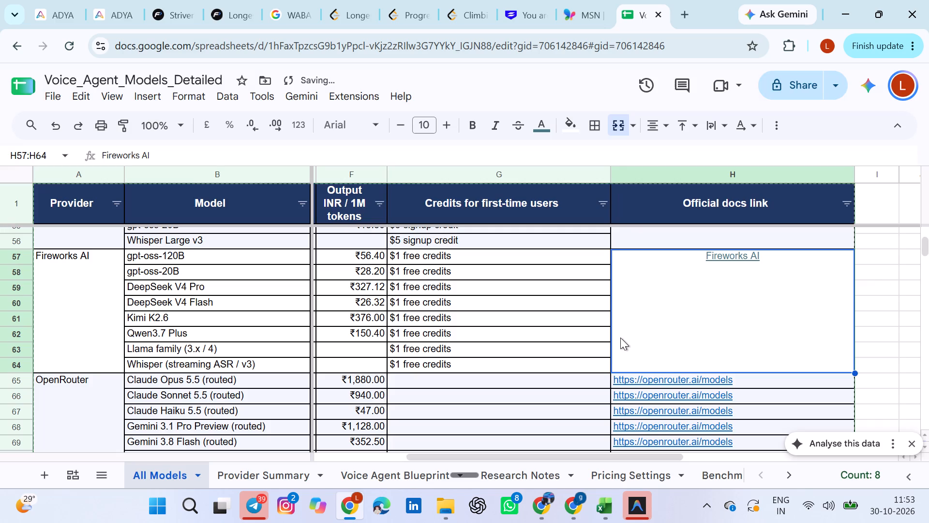
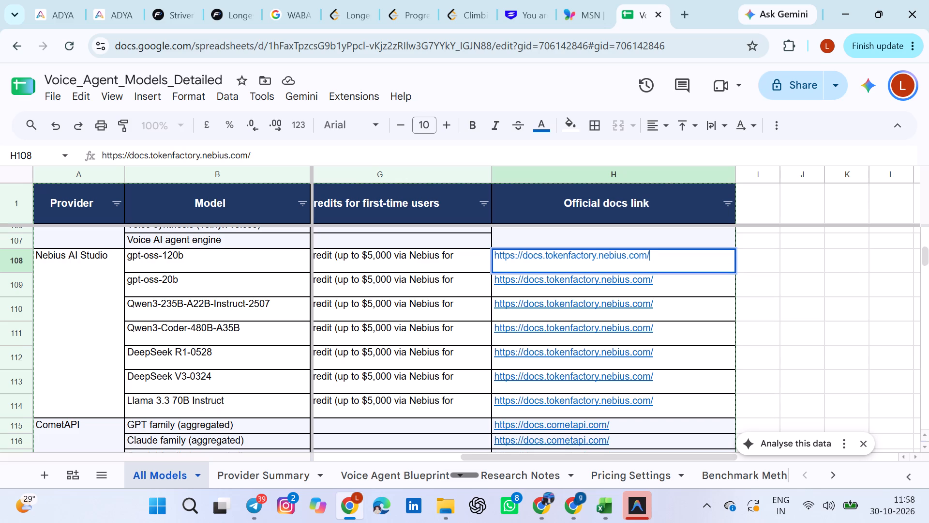
key(Return)
Open the docs link in the Nebius gpt-oss-120b row, H108, for editing.
double_click(673, 261)
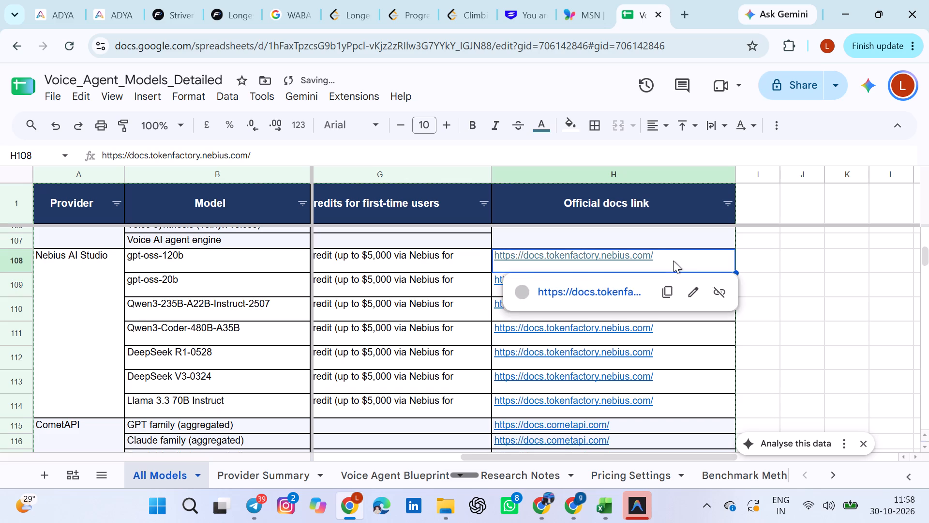
click(687, 278)
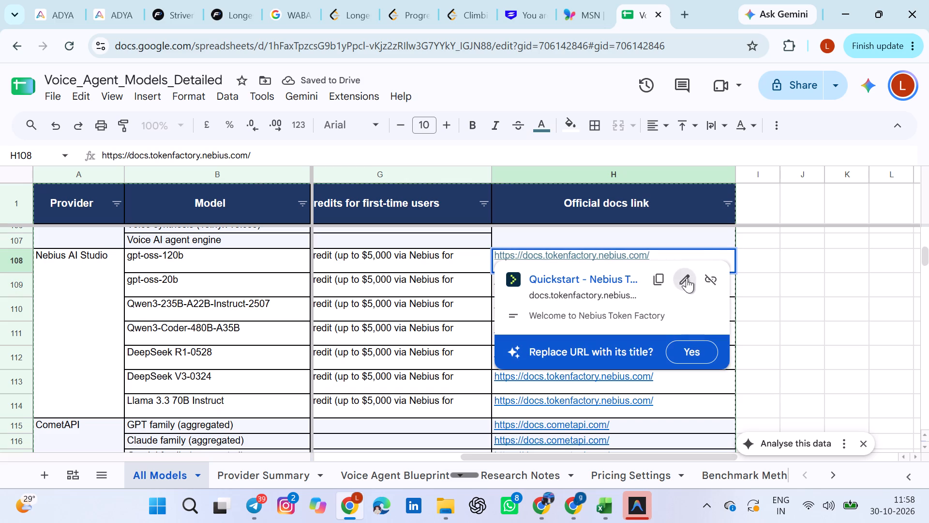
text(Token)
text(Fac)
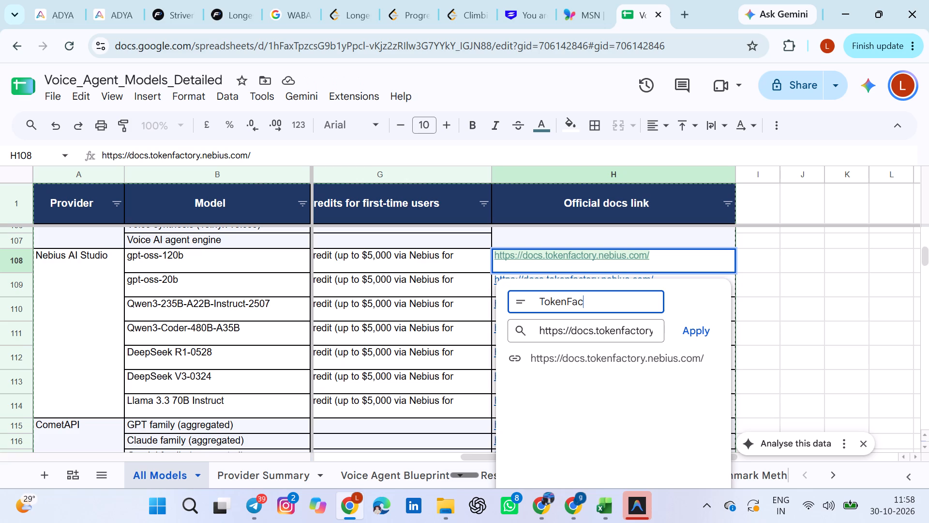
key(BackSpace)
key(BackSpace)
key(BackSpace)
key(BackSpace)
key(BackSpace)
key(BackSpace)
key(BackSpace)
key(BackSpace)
Set the display text of the Nebius gpt-oss-120b row's docs link, H108, to "Nebius Ai".
text(ne)
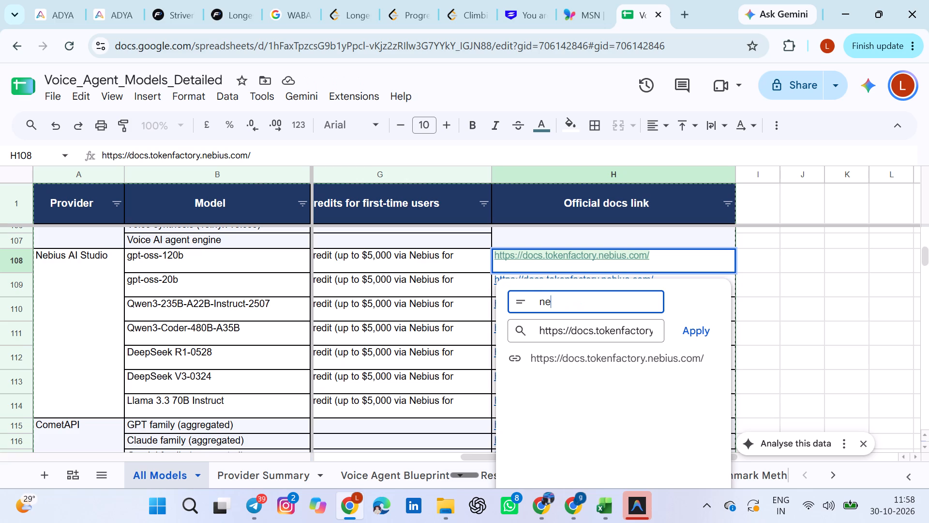
text(bius Ai)
key(Left)
key(Left)
key(Left)
key(Left)
key(Left)
key(Left)
key(Left)
key(Left)
key(Left)
key(Left)
key(Left)
key(Right)
key(BackSpace)
key(shift+n)
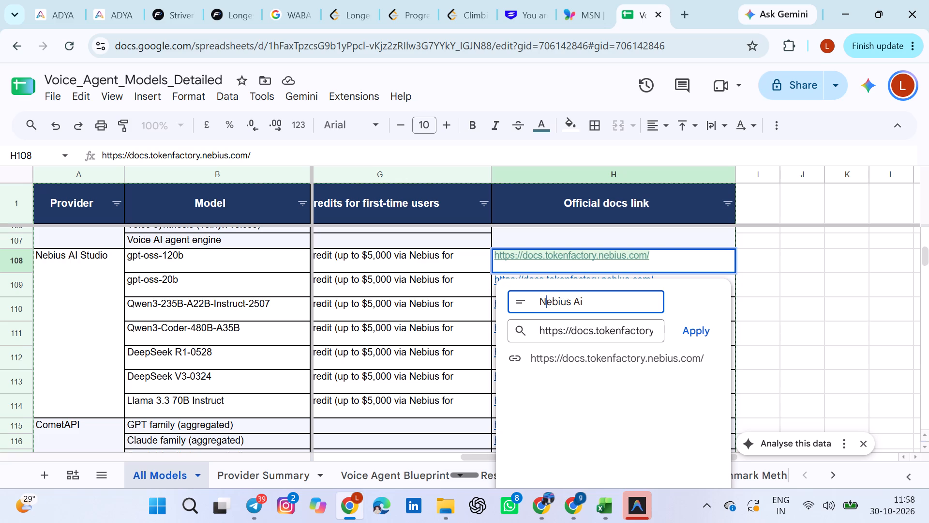
key(Right)
key(Right)
key(Right)
key(Right)
key(Right)
key(Return)
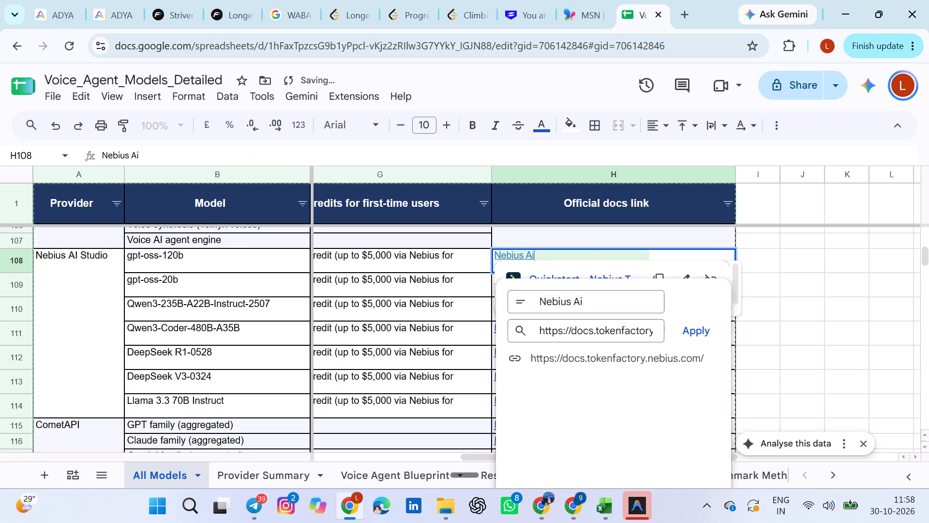
Centre the Nebius Ai link in H108 horizontally.
key(ctrl+a)
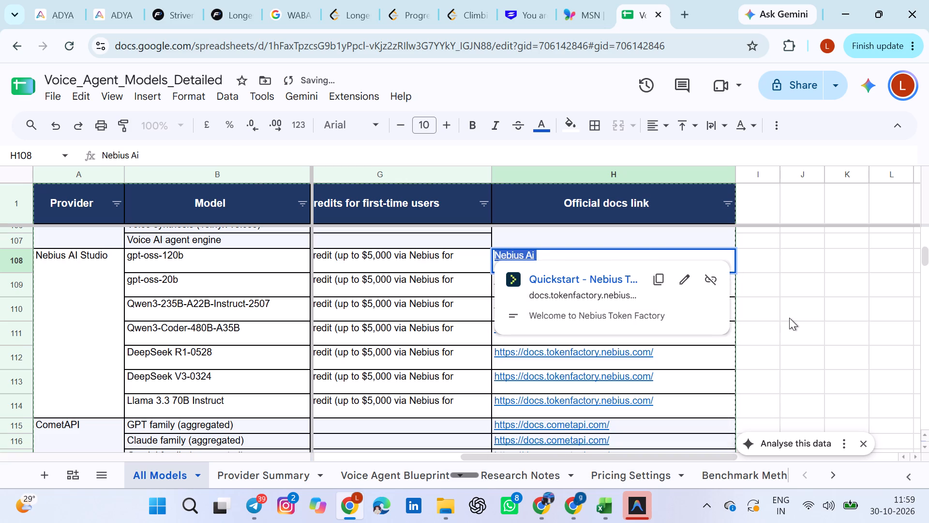
click(658, 136)
drag(658, 126, 676, 153)
click(676, 153)
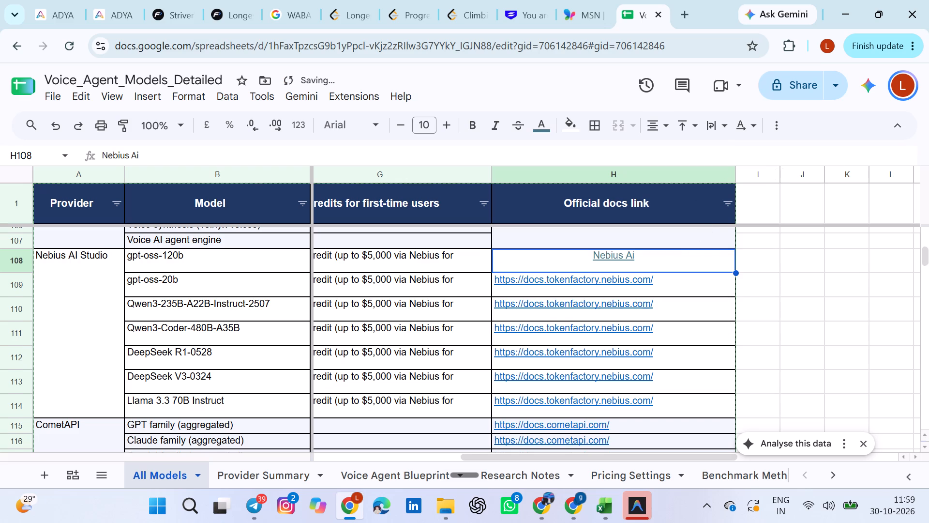
Fill the centred Nebius Ai link from H108 down through H114, covering all the Nebius AI Studio rows.
scroll(700, 247, down, 1)
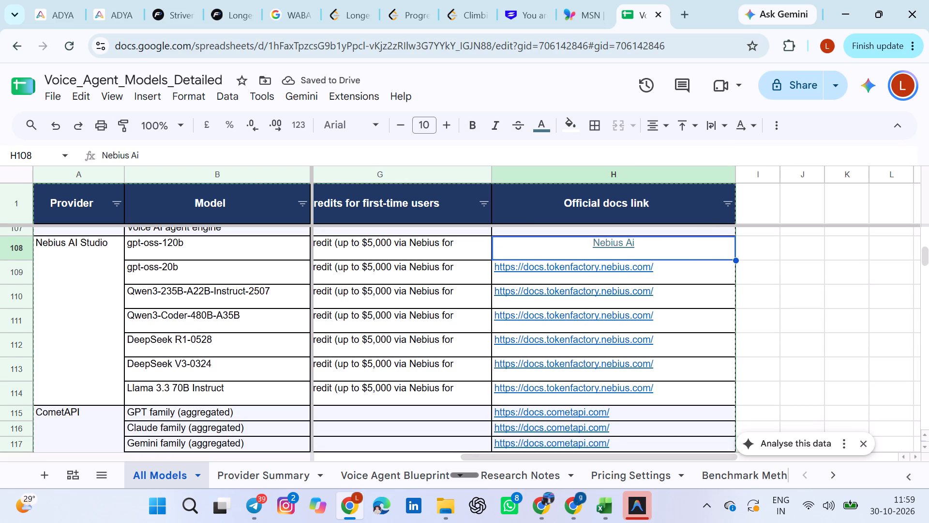
drag(734, 259, 731, 400)
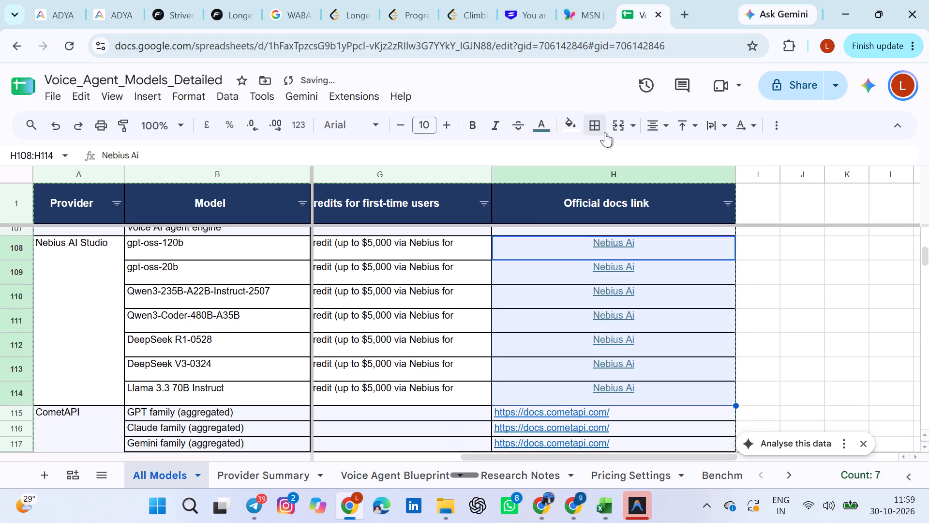
Merge the Nebius AI Studio rows' Official docs link cells, H108 to H114, into one cell.
click(613, 124)
click(630, 339)
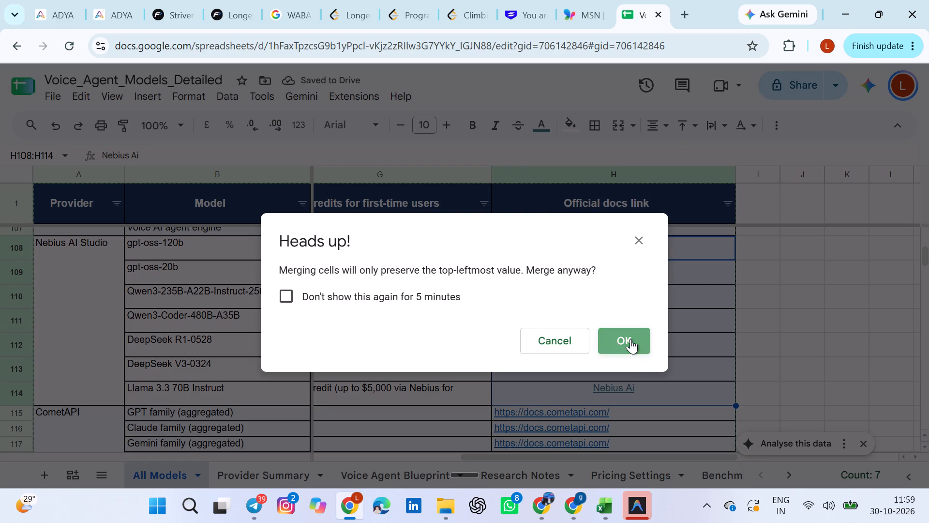
scroll(831, 335, down, 2)
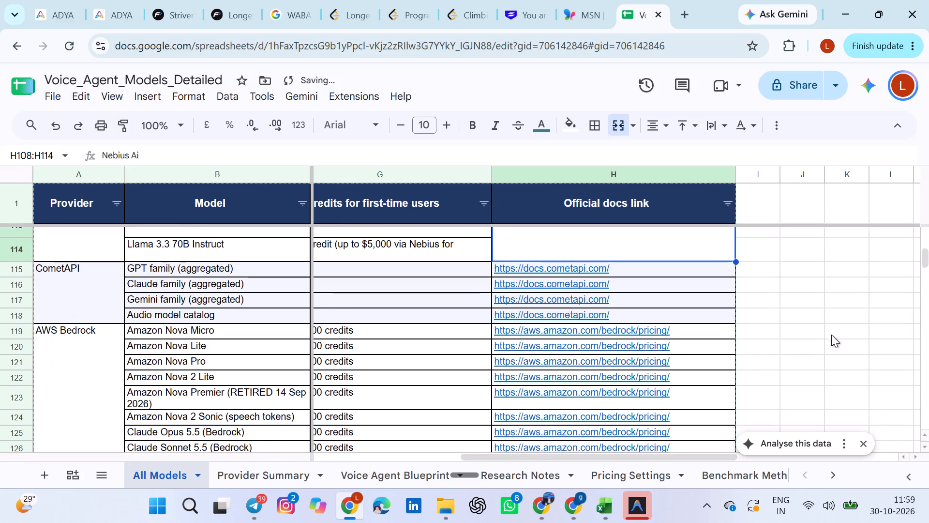
scroll(831, 335, down, 1)
double_click(650, 267)
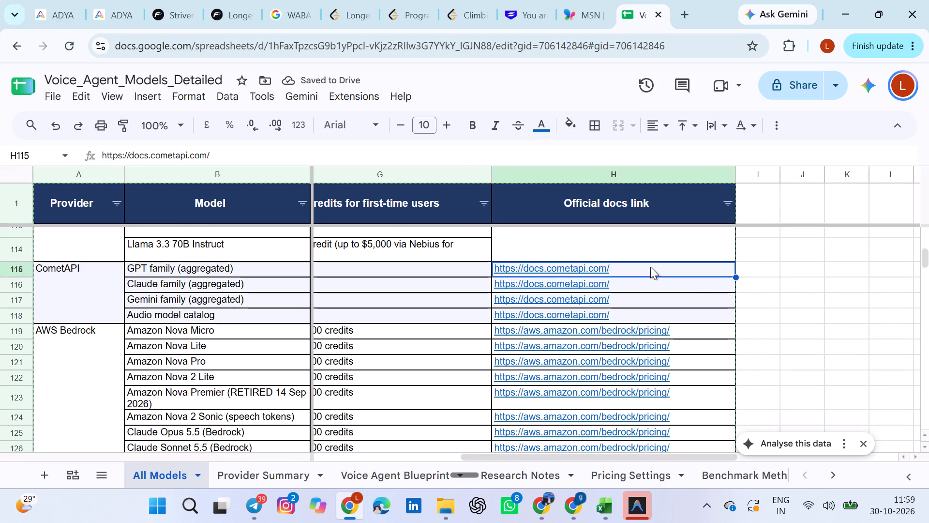
key(ctrl+a)
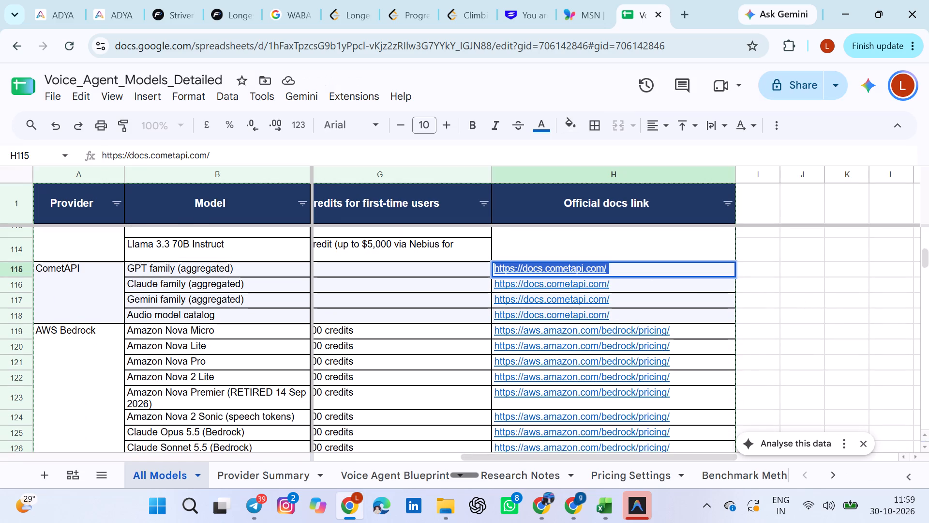
key(ctrl+c)
key(BackSpace)
key(ctrl+v)
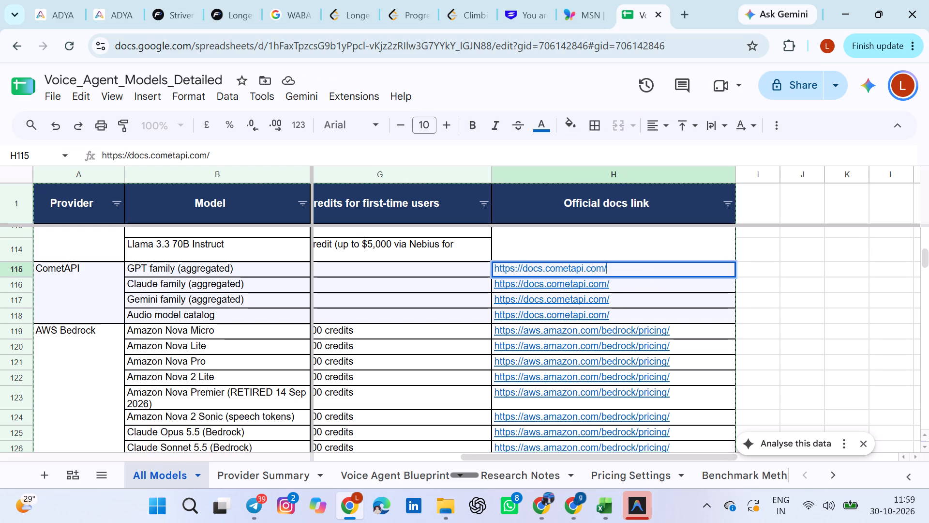
key(Return)
Set the display text of the CometAPI GPT family row's docs link, H115, to "CometAPI".
double_click(644, 265)
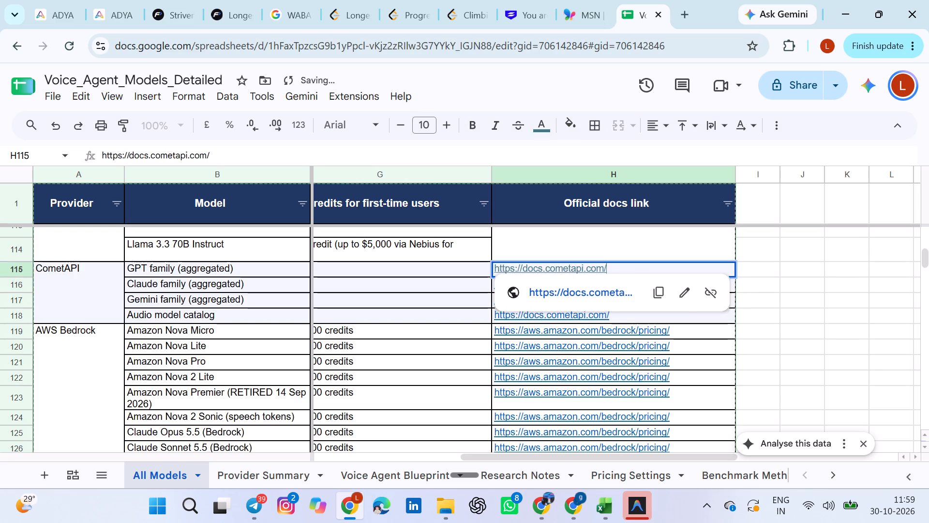
click(683, 299)
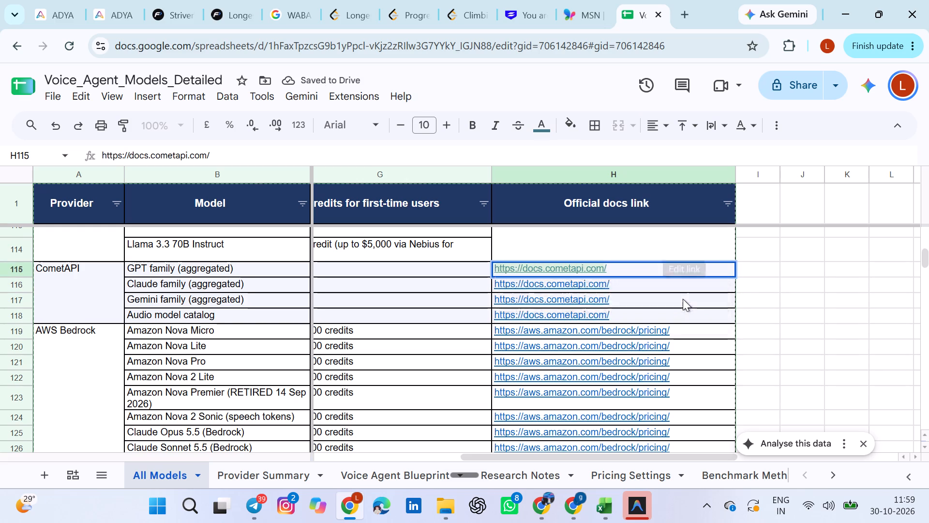
text(Come)
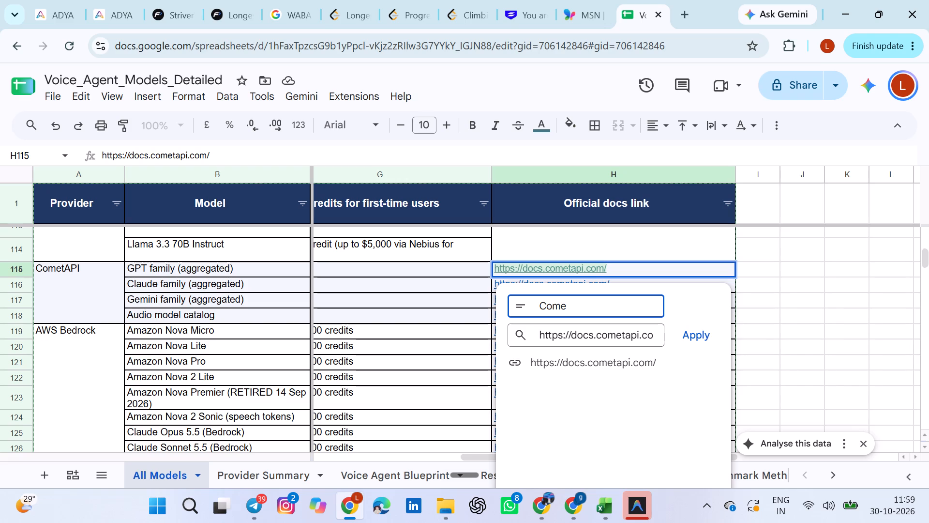
text(tA)
text(PI)
key(Return)
Close the CometAPI link cell, H115, and reopen it for editing.
key(ctrl+a)
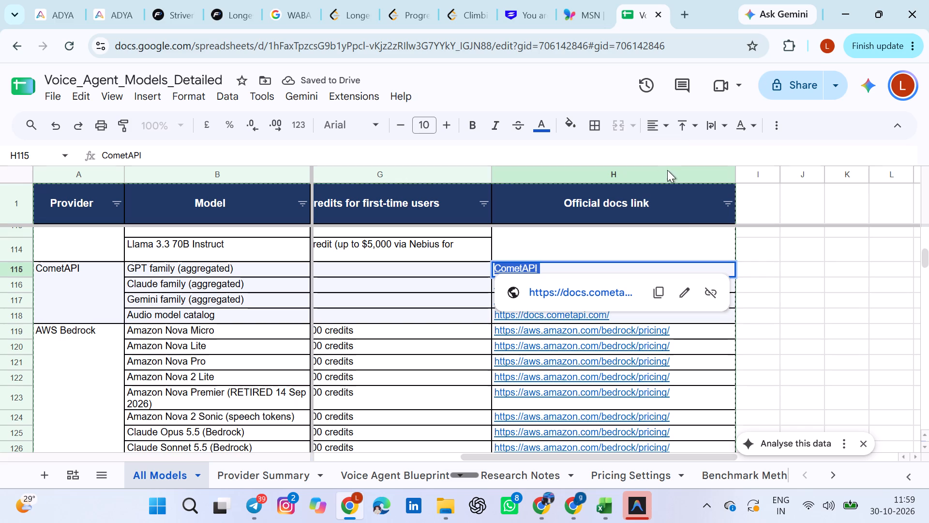
click(793, 272)
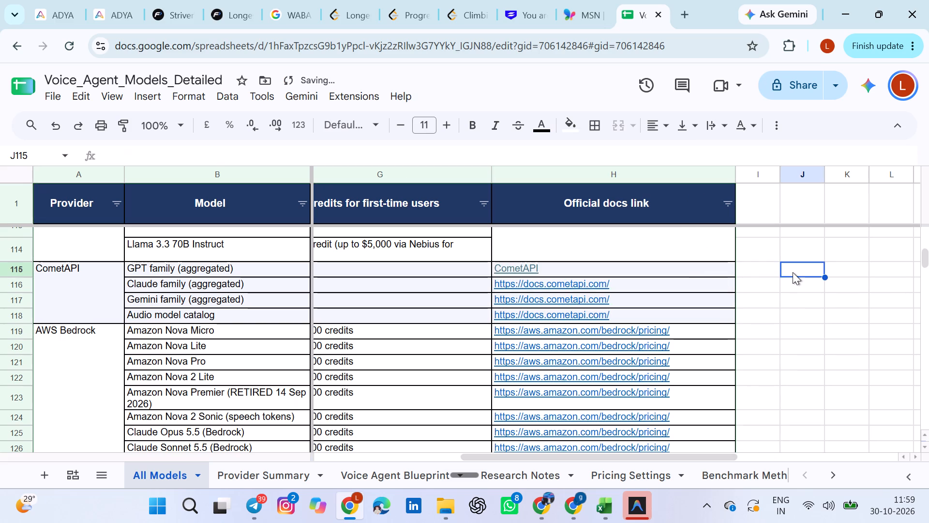
double_click(642, 264)
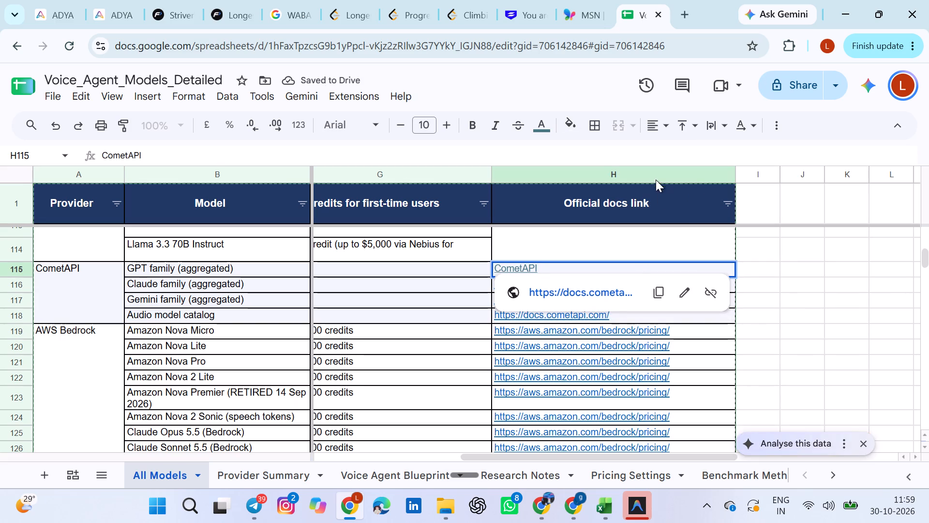
Fill the CometAPI docs link from H115 down through H118, covering all the CometAPI rows.
click(751, 280)
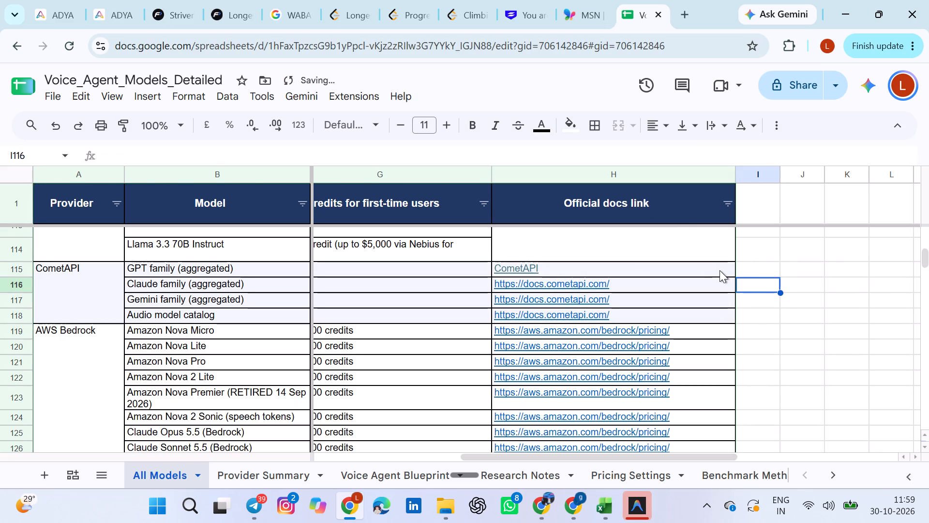
click(719, 270)
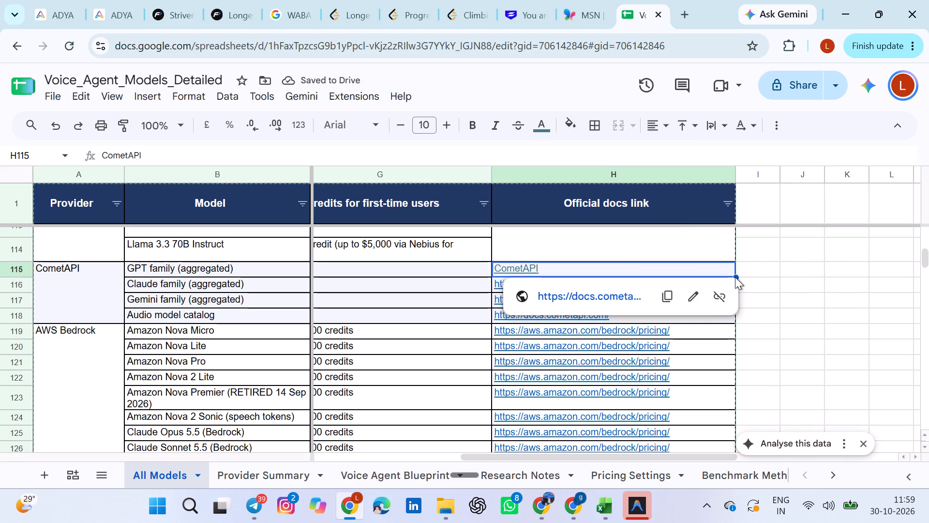
drag(735, 275, 725, 338)
drag(725, 338, 725, 321)
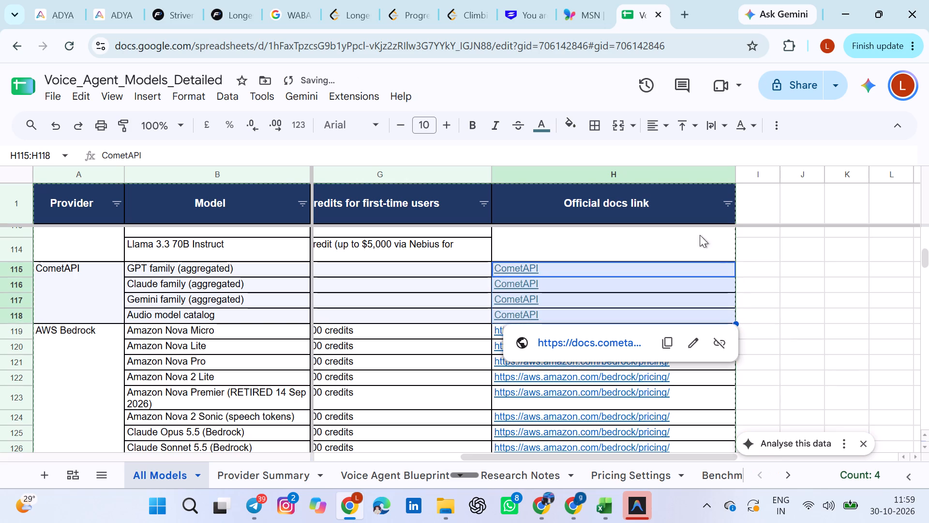
Merge the CometAPI rows' Official docs link cells, H115 to H118, into one cell.
click(617, 122)
click(629, 352)
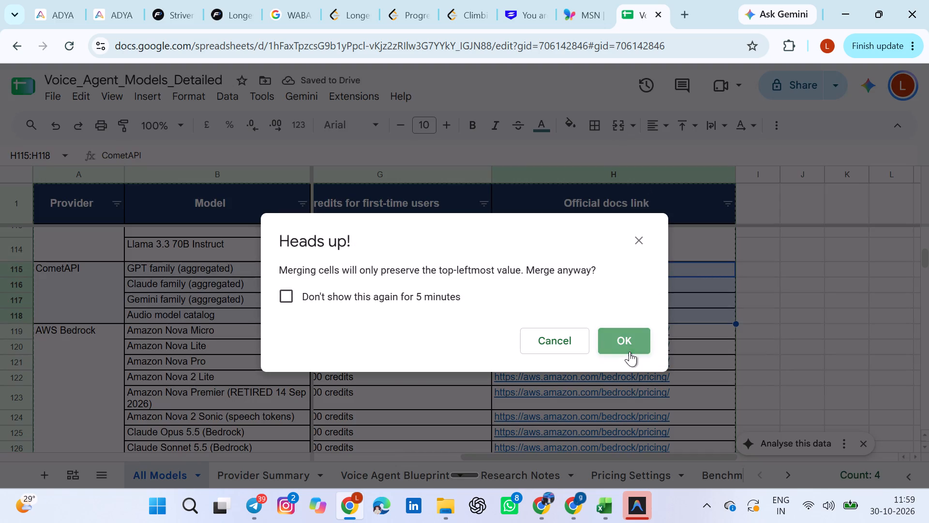
click(793, 328)
Centre the CometAPI link text horizontally in the merged cell H115:H118.
double_click(612, 277)
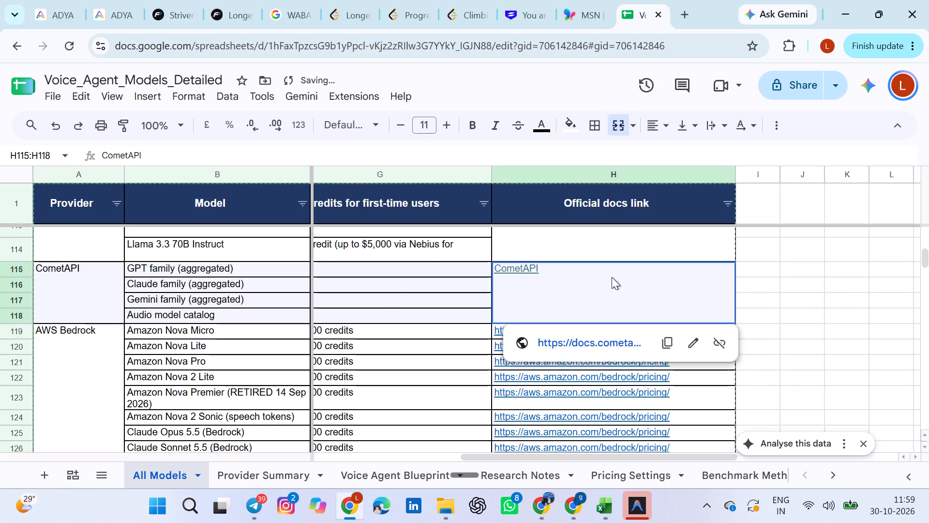
key(ctrl+a)
double_click(608, 273)
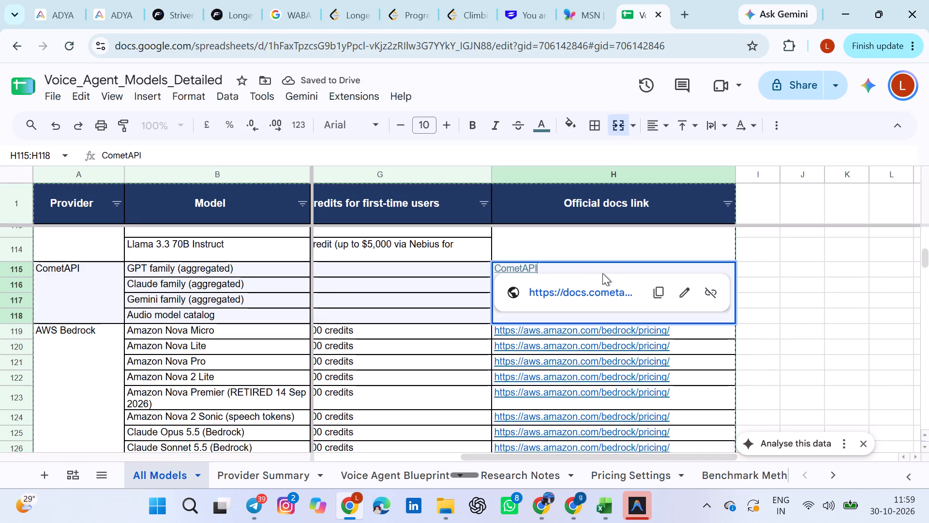
key(ctrl+a)
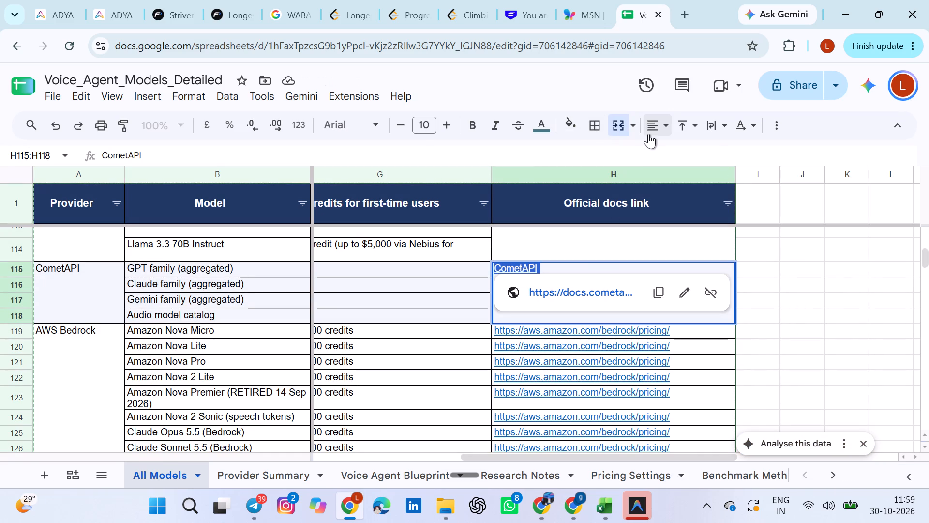
drag(648, 134, 679, 152)
click(679, 152)
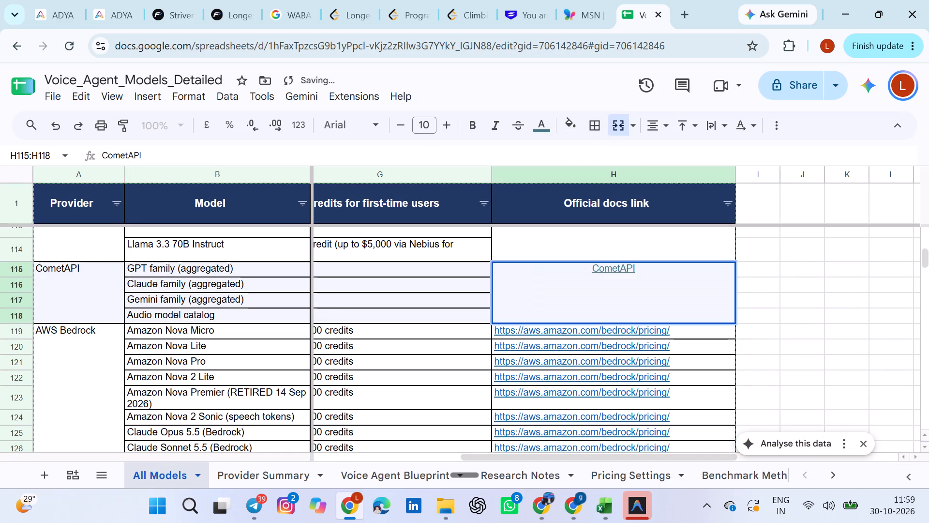
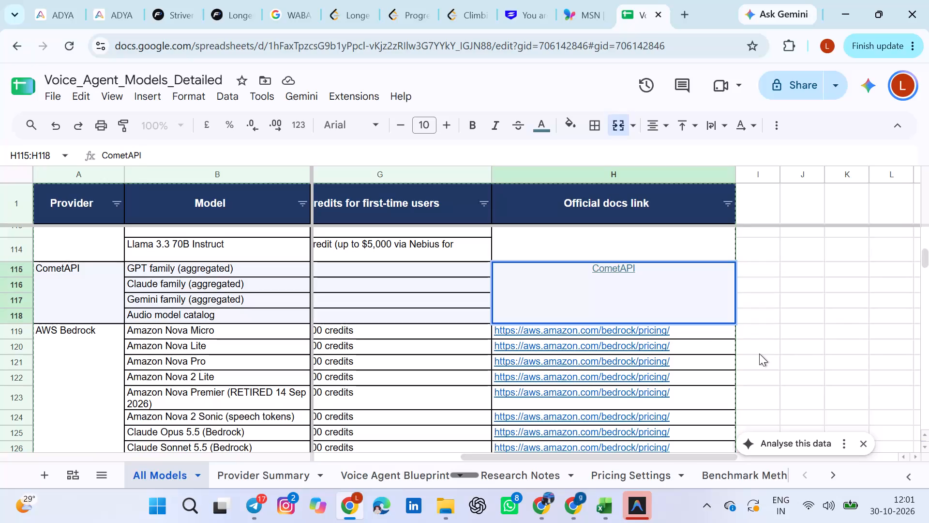
click(733, 365)
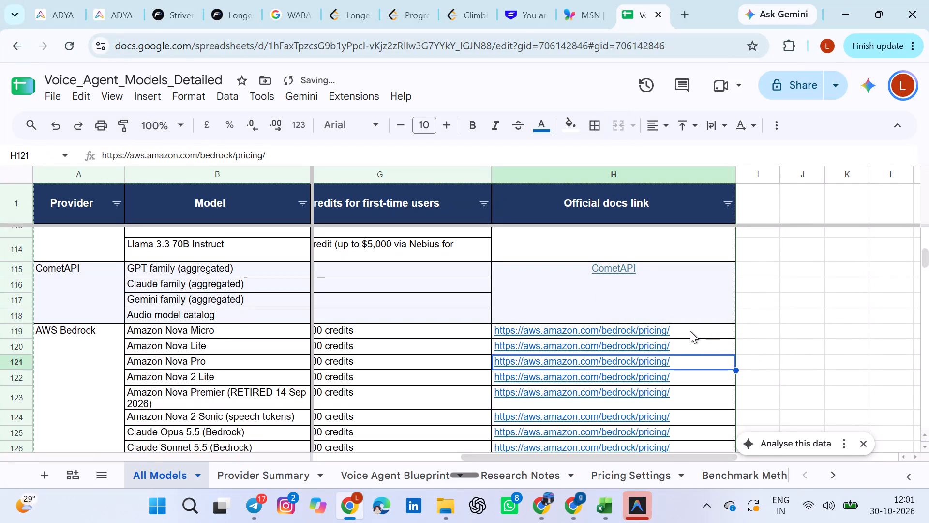
click(690, 331)
scroll(690, 331, down, 1)
double_click(690, 307)
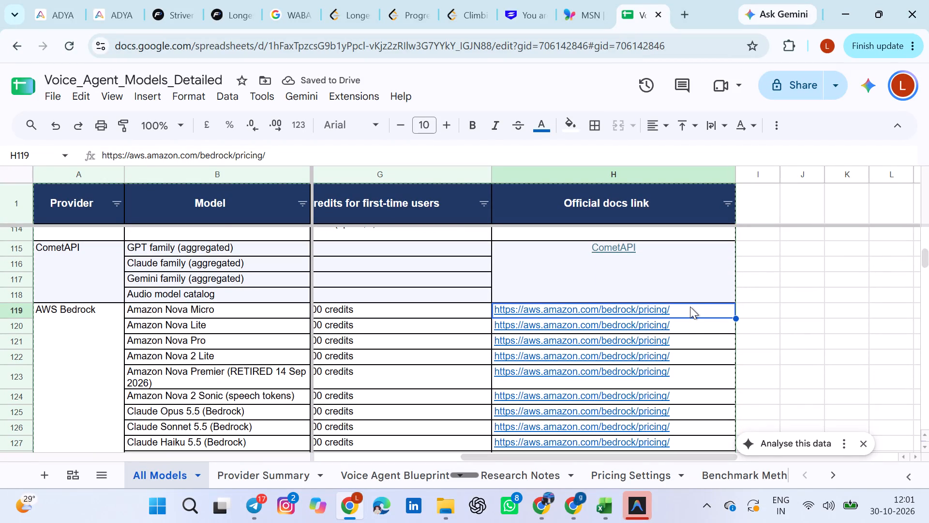
key(ctrl+a)
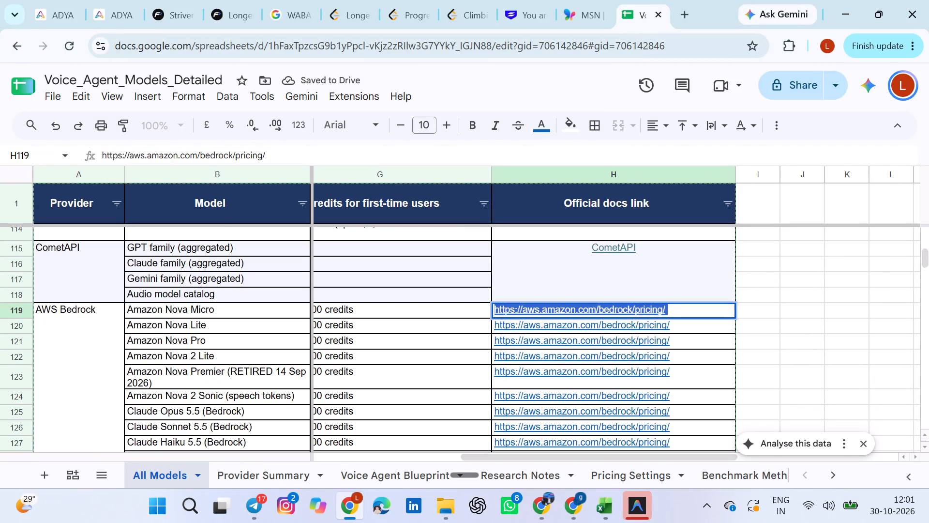
key(ctrl+c)
key(BackSpace)
key(ctrl+v)
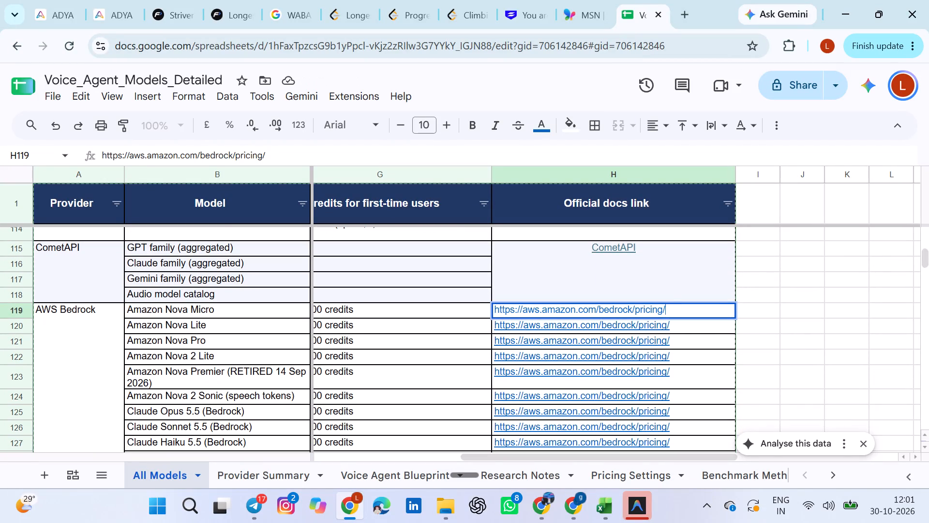
key(Return)
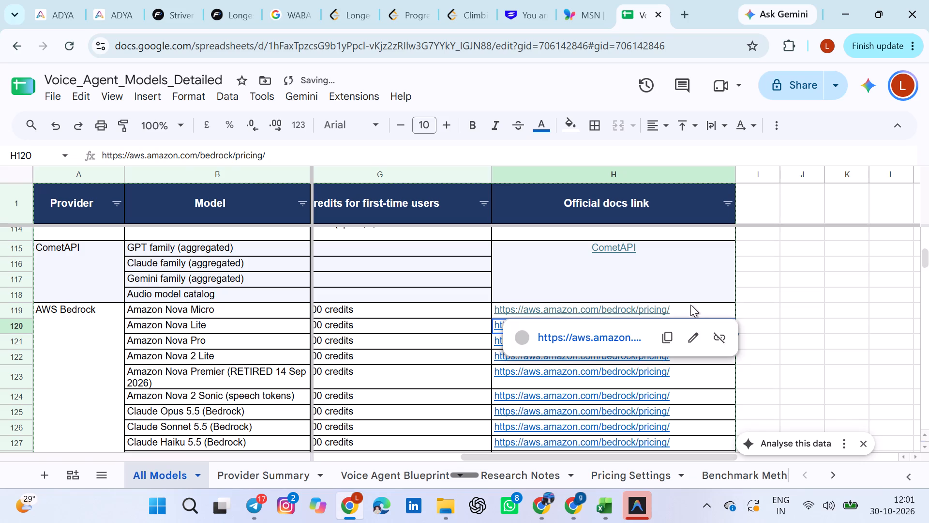
Set the display text of the Amazon Nova Micro row's docs link, H119, to "Amazon docs" and centre it horizontally.
click(691, 332)
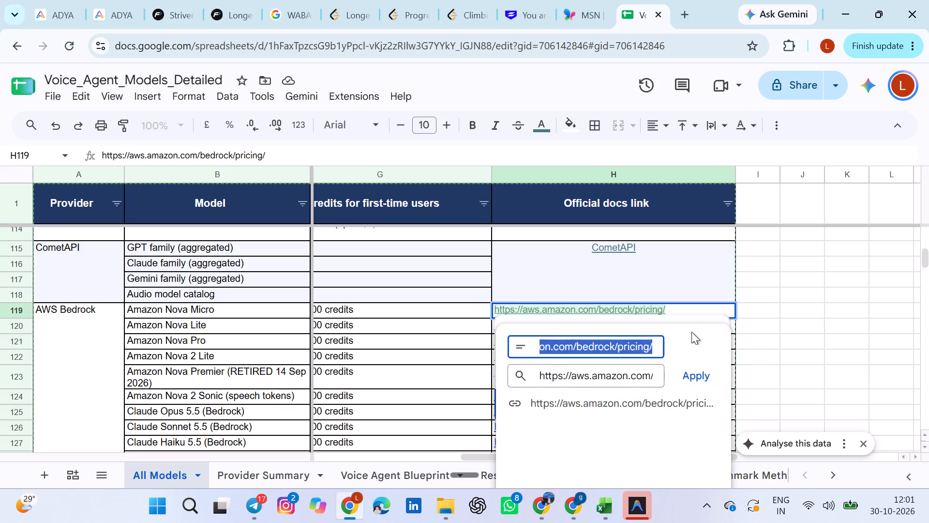
text(Amazon)
key(space)
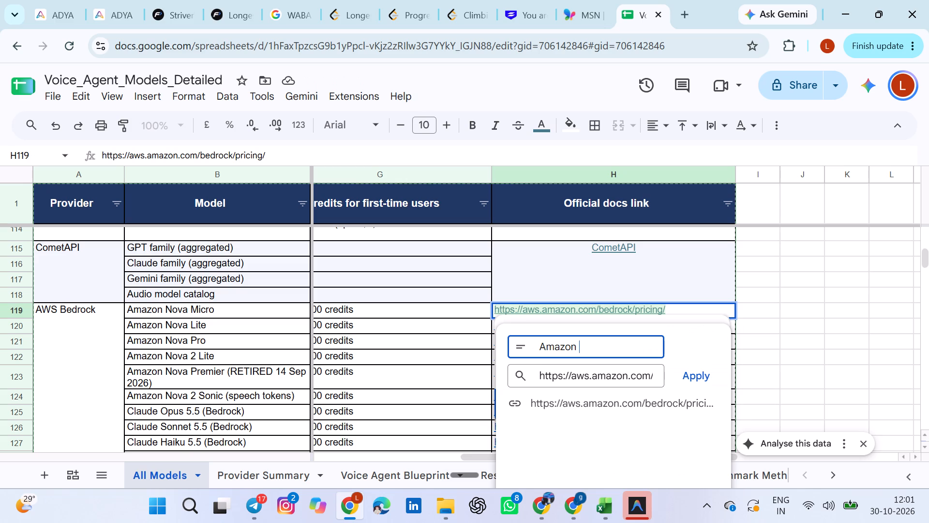
text(docs)
key(Return)
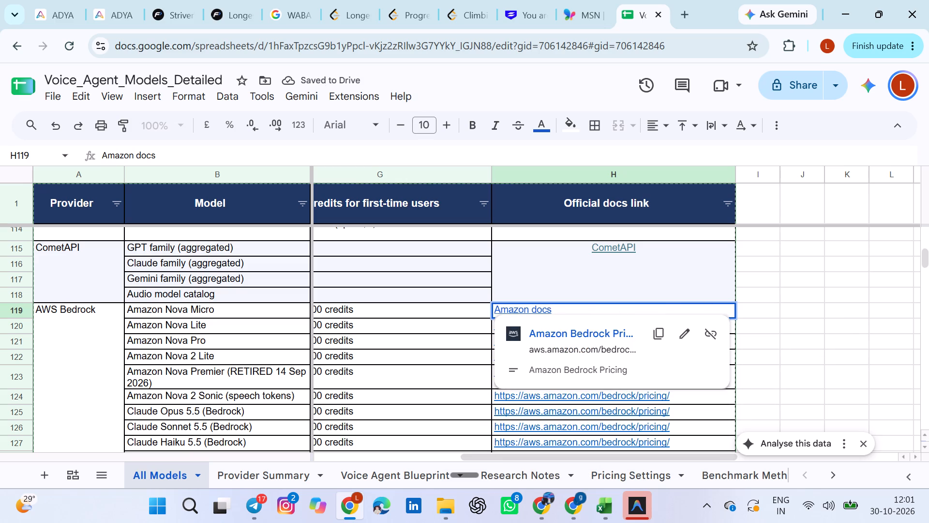
key(ctrl+a)
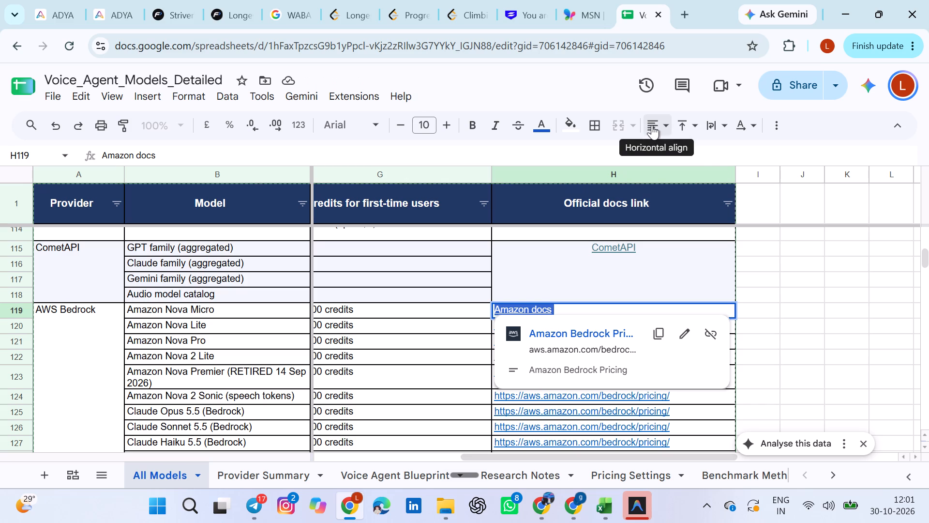
drag(652, 125, 677, 155)
click(677, 155)
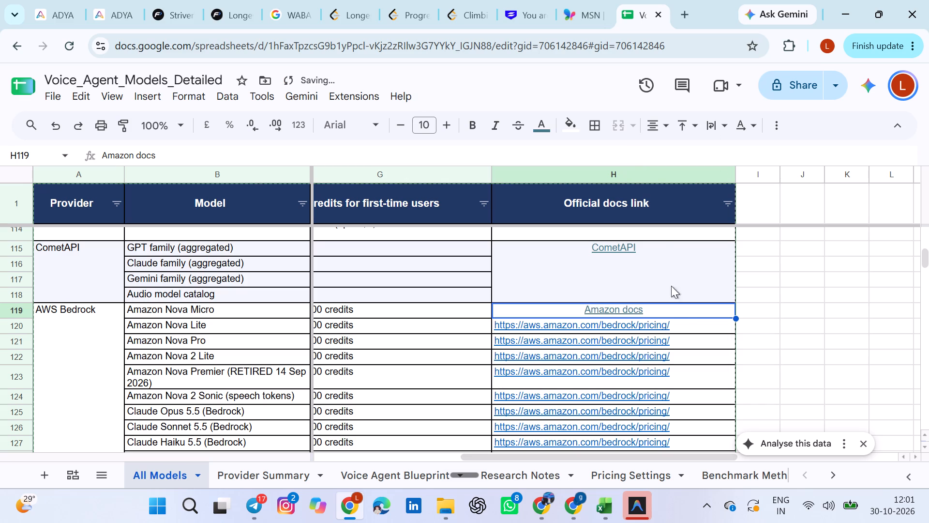
click(808, 295)
scroll(808, 295, down, 1)
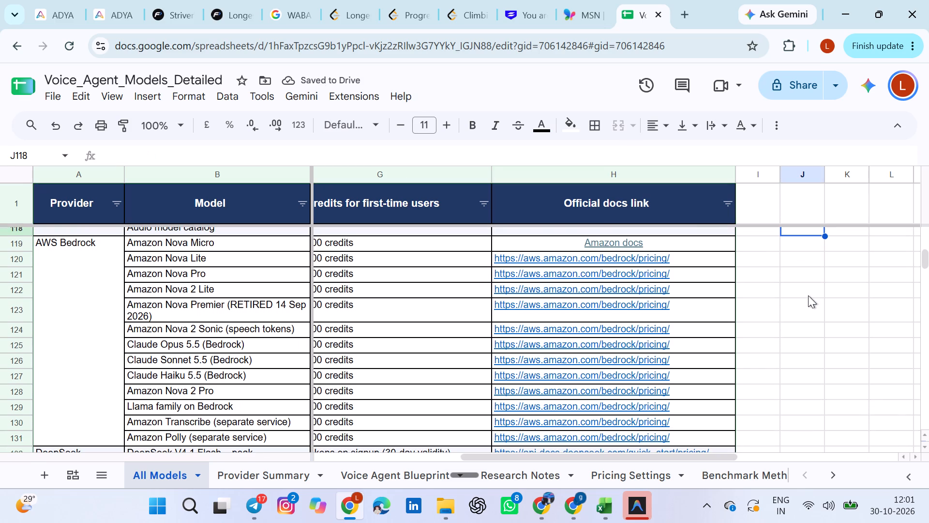
click(691, 238)
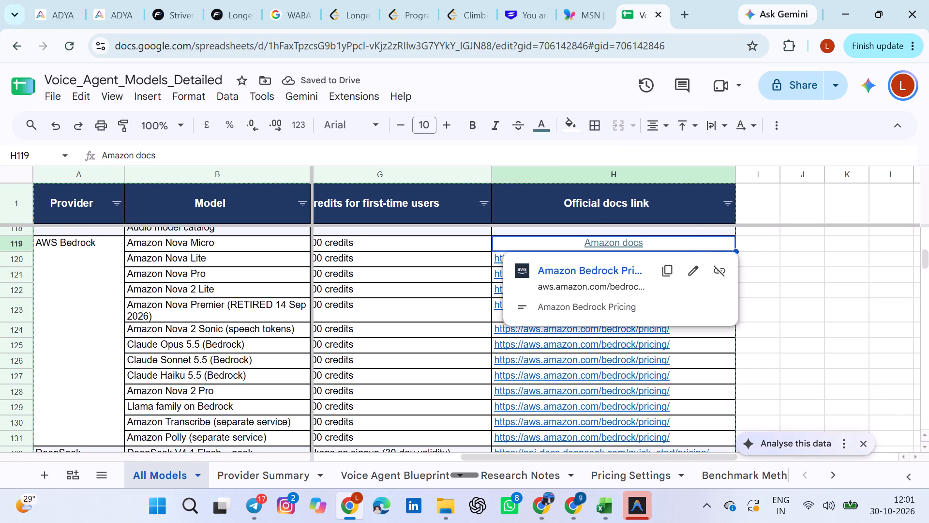
drag(735, 248, 714, 438)
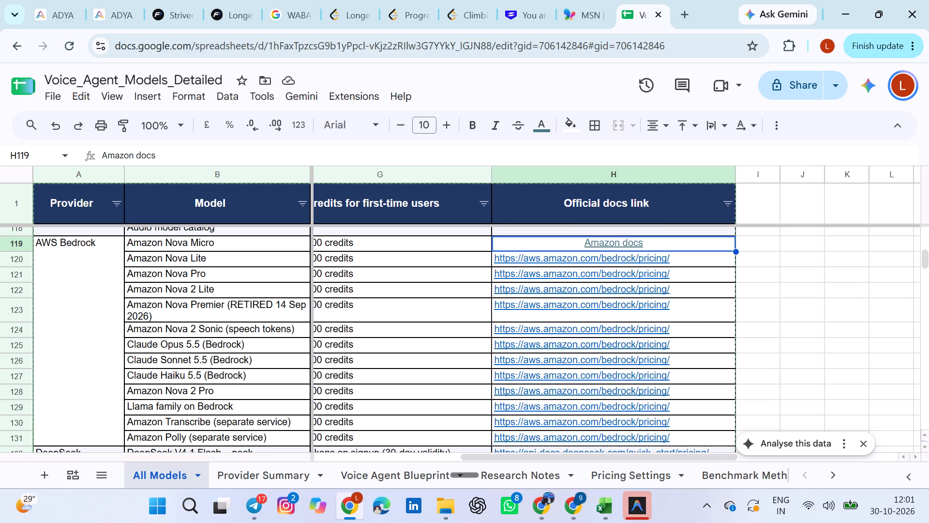
drag(714, 438, 719, 443)
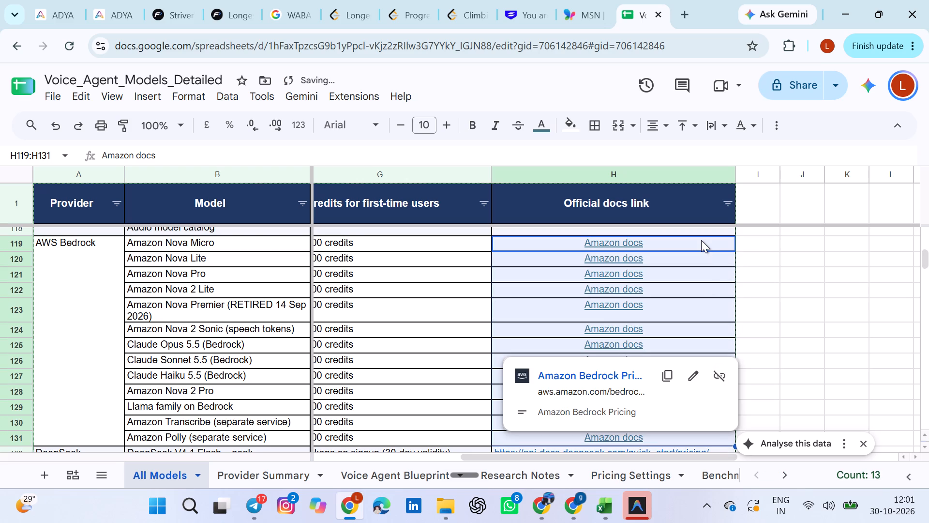
click(616, 125)
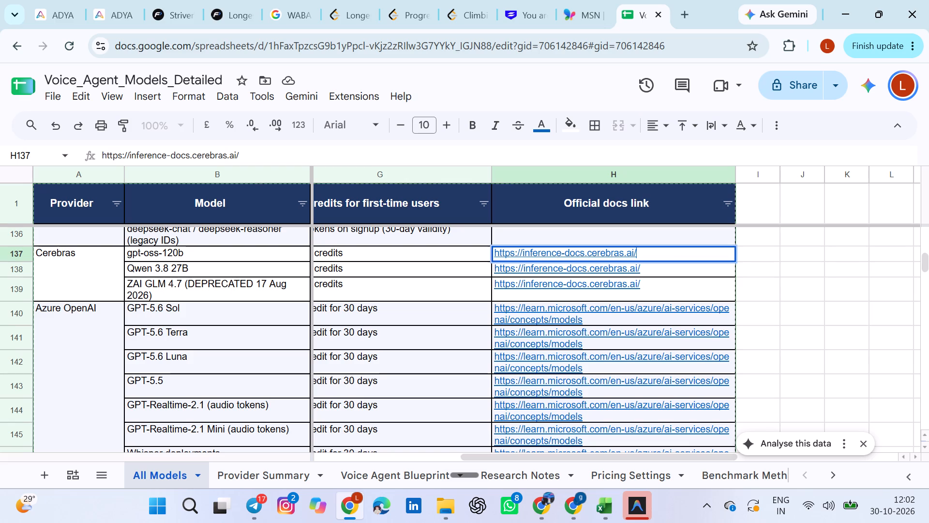
key(ctrl+a)
key(ctrl+c)
key(BackSpace)
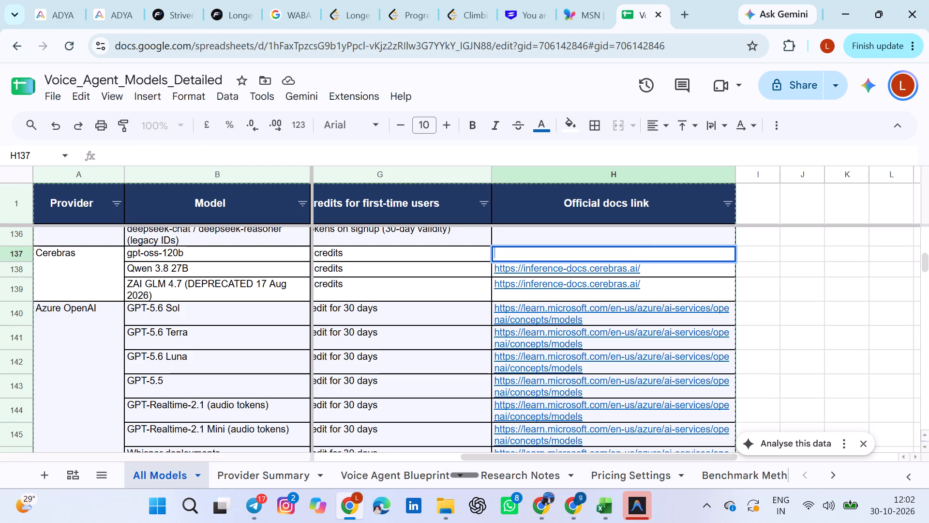
key(ctrl+v)
key(Return)
Set the display text of the Cerebras docs link in H137 to "Cerebras AI" and centre it horizontally.
click(661, 257)
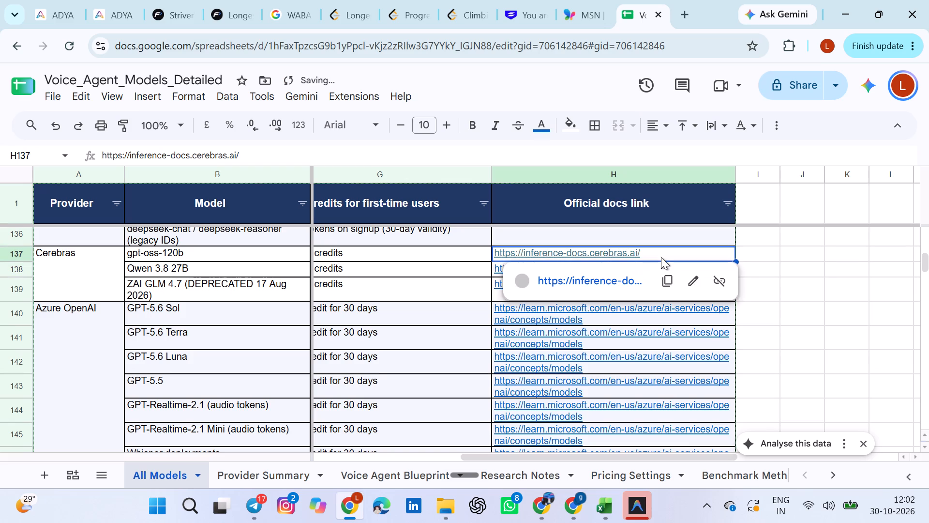
click(689, 284)
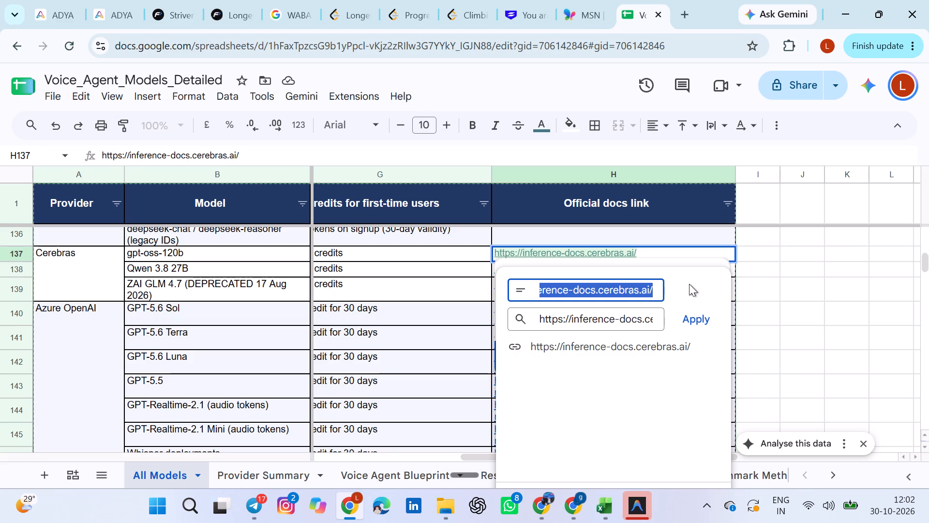
text(Ce)
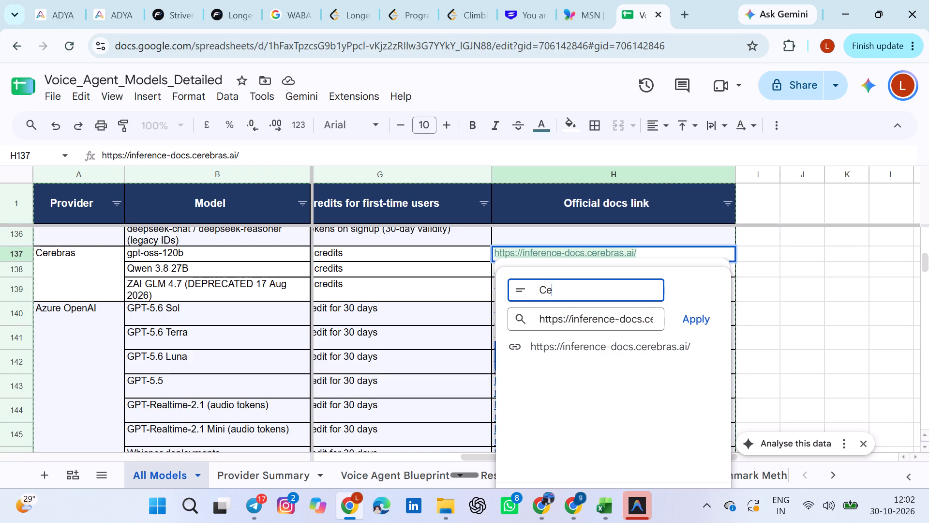
text(rebas)
key(BackSpace)
key(BackSpace)
text(raa)
key(BackSpace)
text(s AI)
key(Return)
key(ctrl+a)
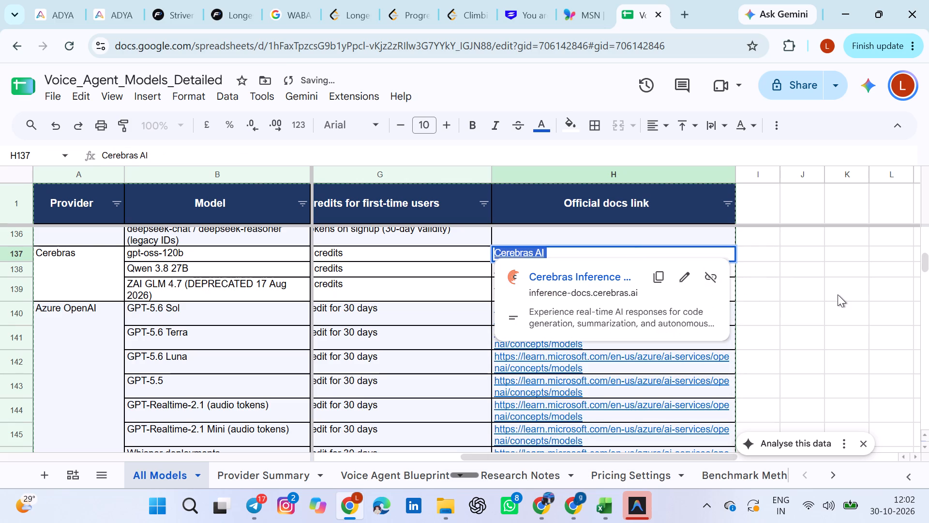
drag(656, 122, 676, 155)
click(676, 155)
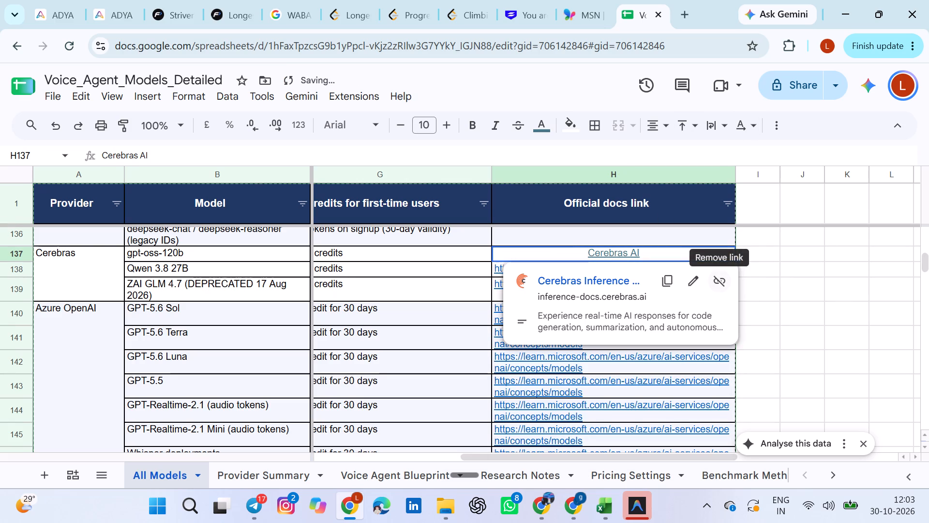
click(783, 271)
Fill the Cerebras AI link from H137 down to H139 and merge those Cerebras cells into one.
click(711, 248)
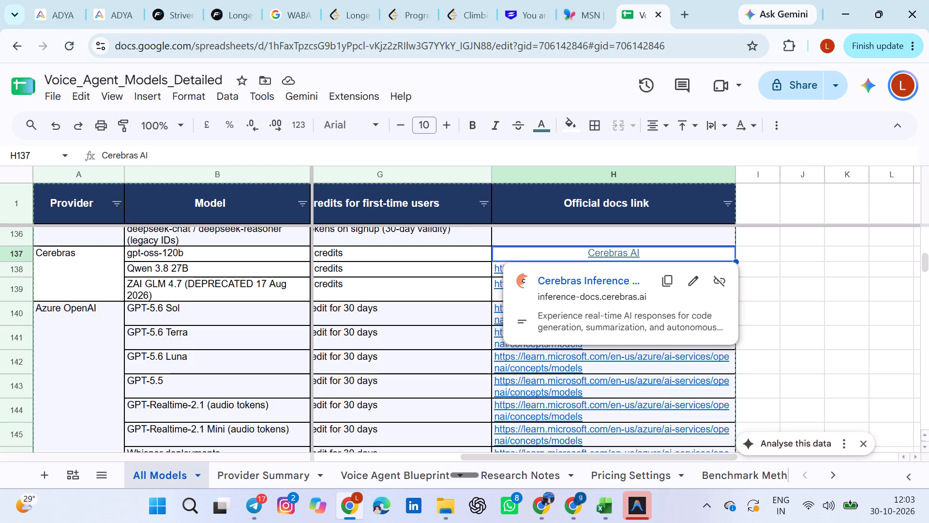
drag(735, 259, 730, 298)
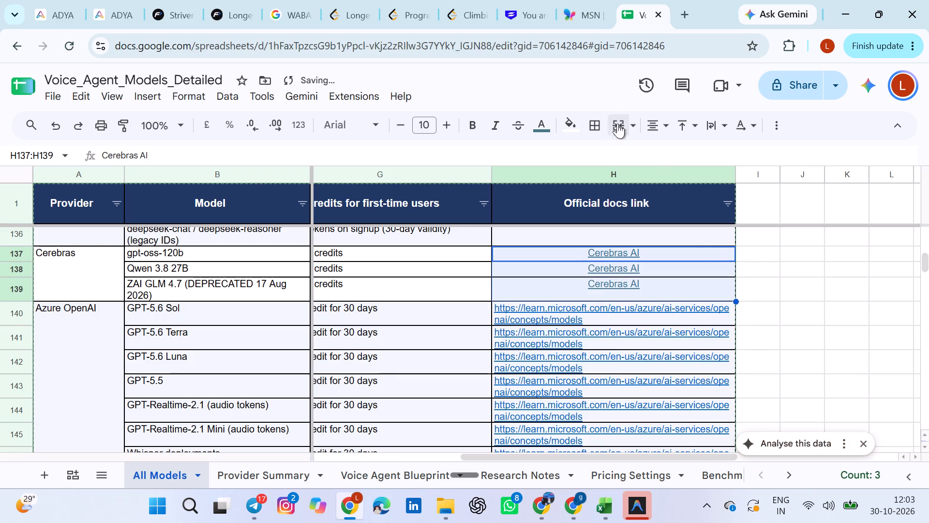
click(624, 127)
click(643, 336)
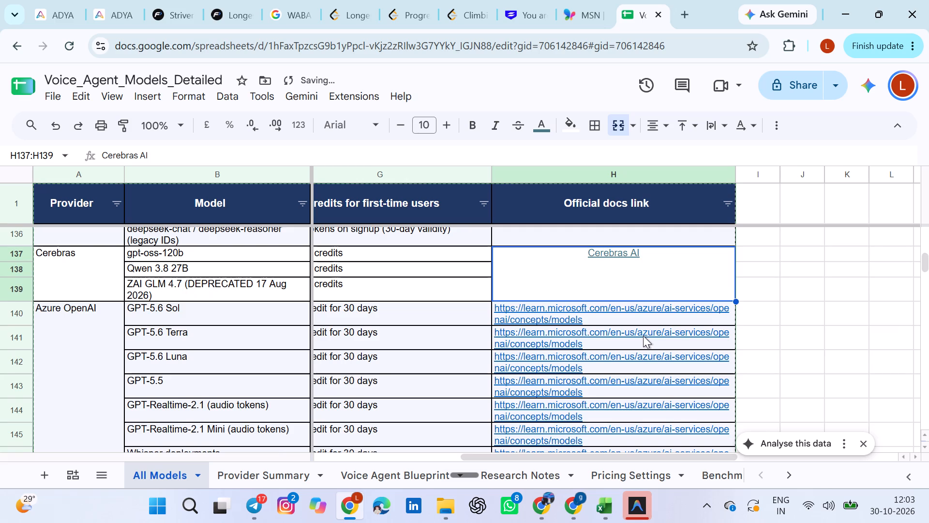
scroll(819, 341, down, 6)
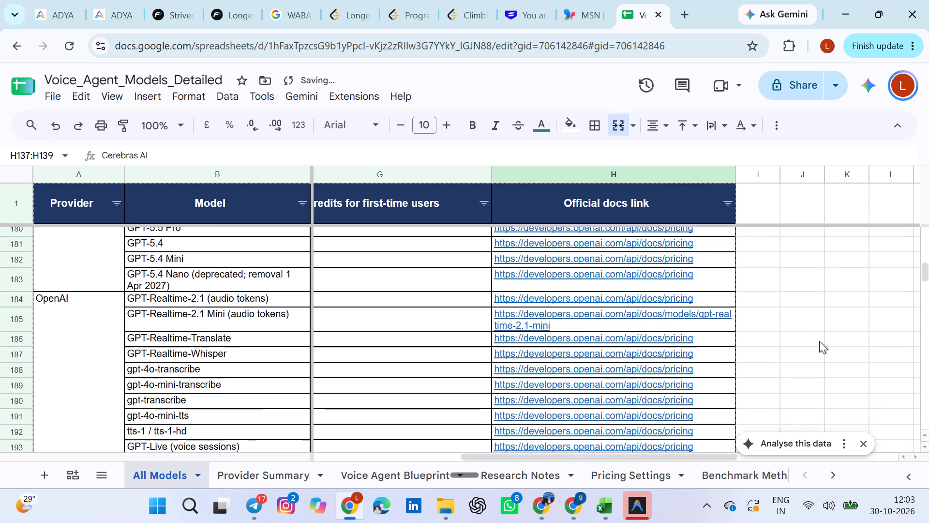
scroll(819, 341, down, 2)
scroll(819, 341, up, 10)
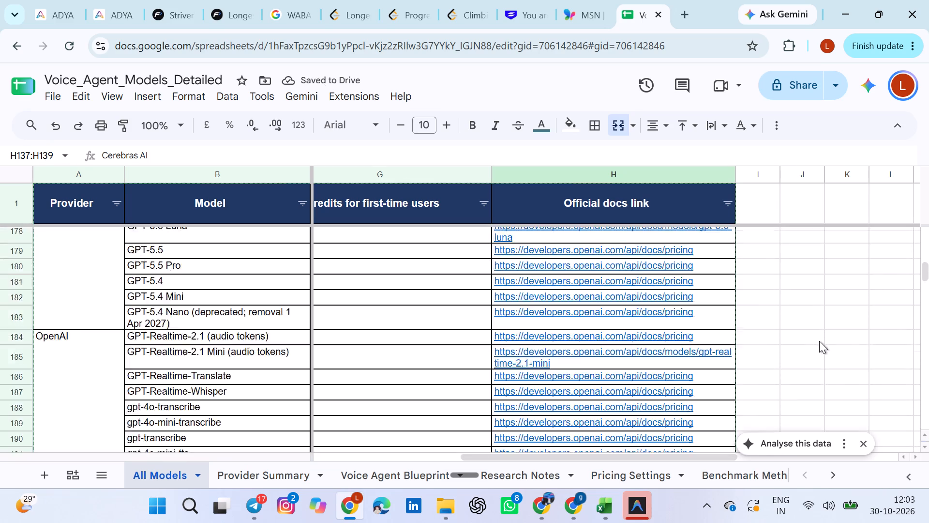
scroll(819, 341, up, 4)
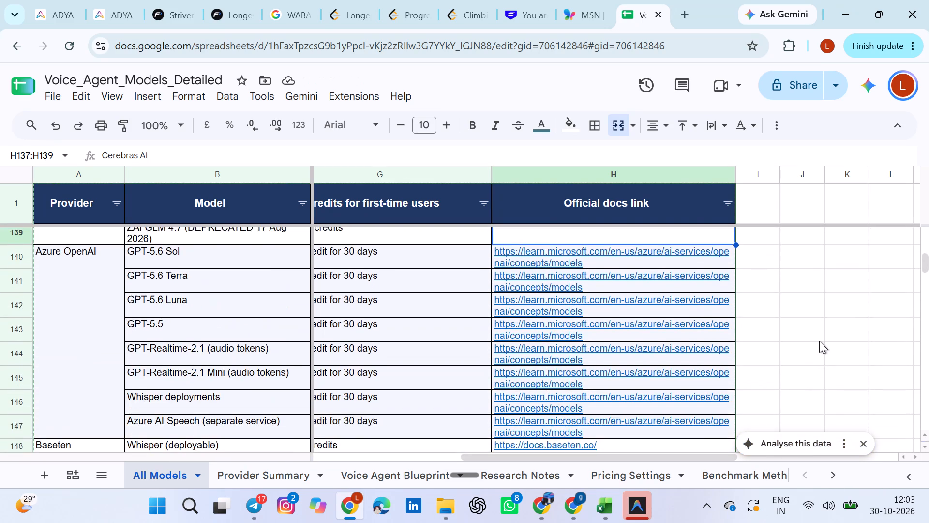
scroll(819, 341, up, 1)
scroll(819, 341, down, 1)
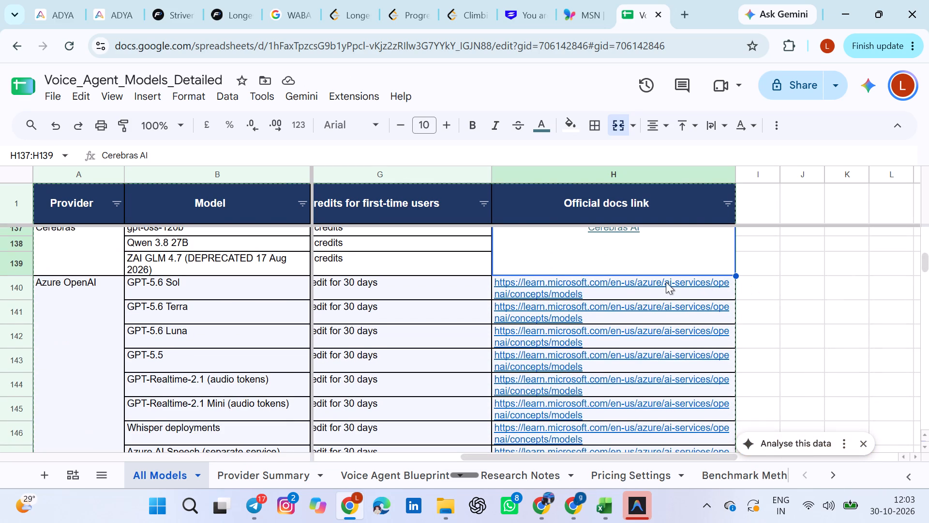
double_click(614, 286)
key(ctrl+a)
key(ctrl+c)
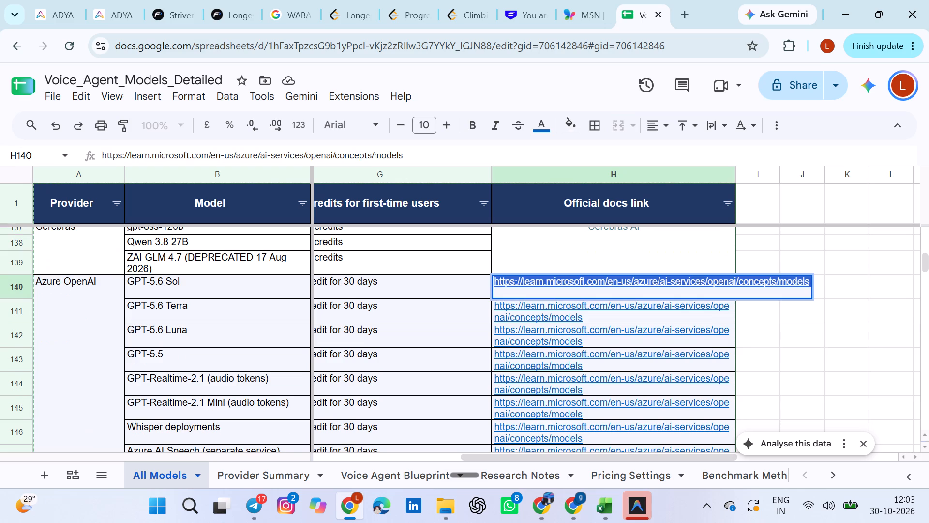
key(BackSpace)
key(ctrl+v)
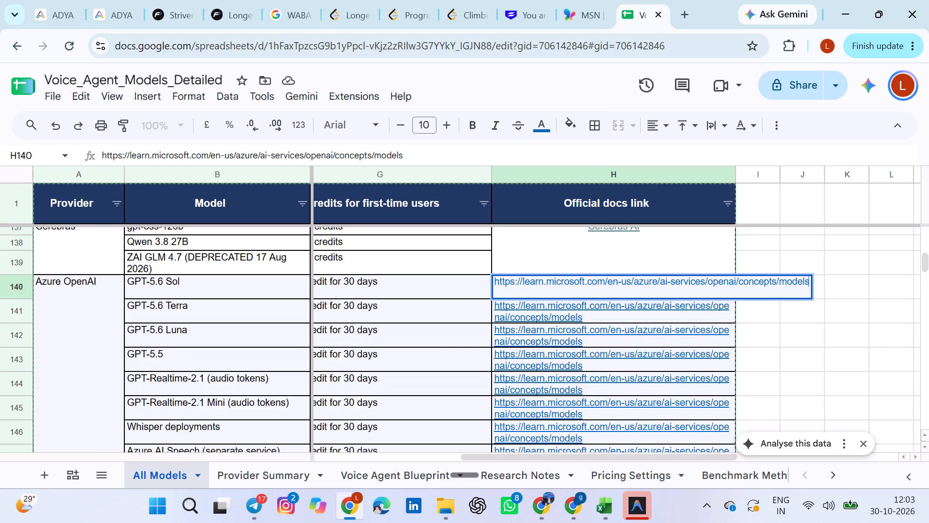
key(Return)
Set the display text of the Azure OpenAI docs link in H140 to "Azure Docs" and centre it horizontally.
click(605, 284)
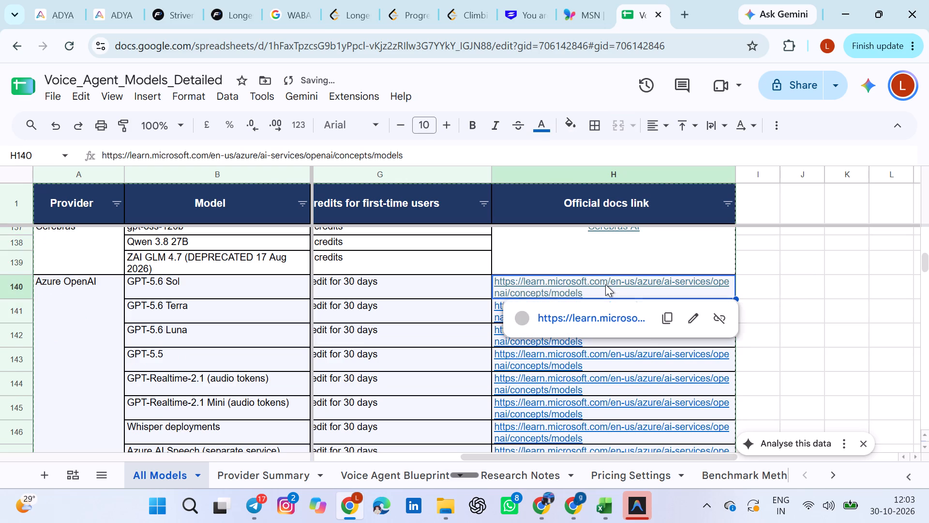
click(685, 317)
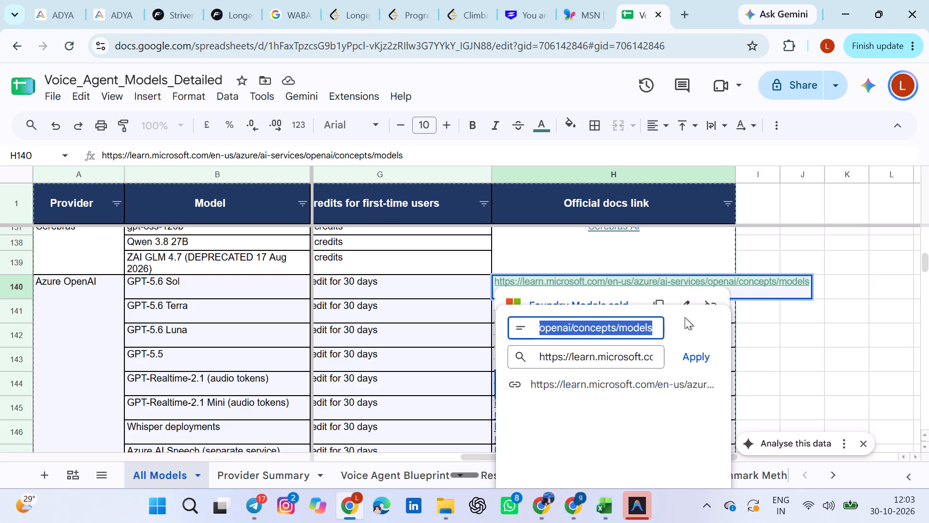
text(Azure)
key(space)
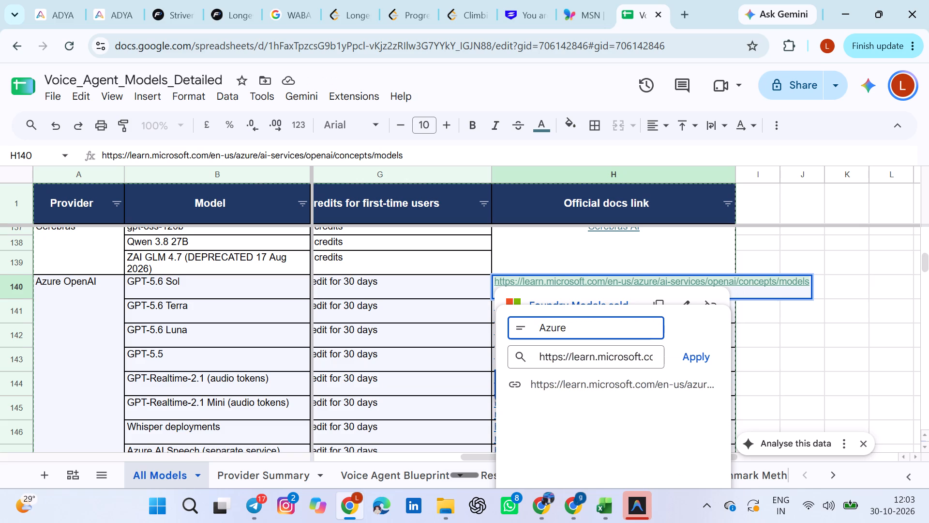
text(Docs)
key(Return)
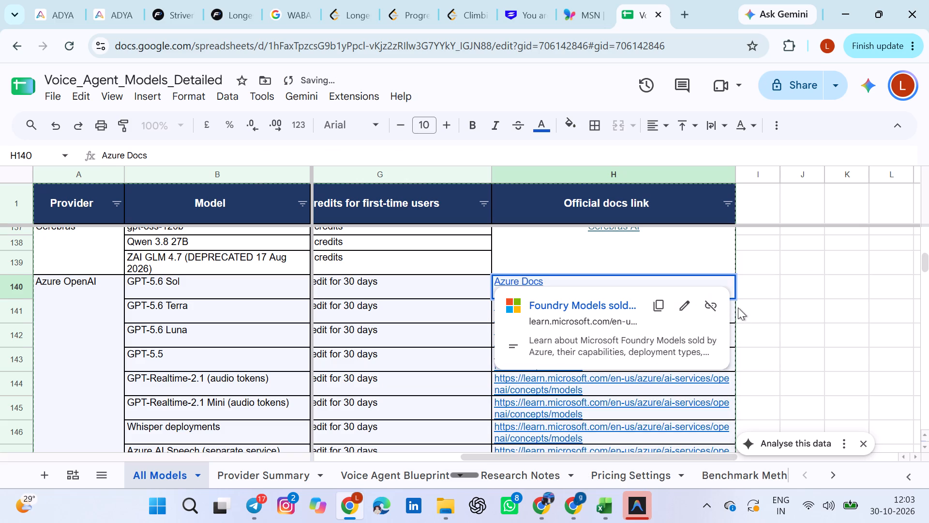
key(ctrl+a)
drag(651, 121, 679, 155)
click(679, 155)
Fill the Azure Docs link from H140 down to H147 and merge those Azure OpenAI cells into one.
scroll(655, 267, down, 1)
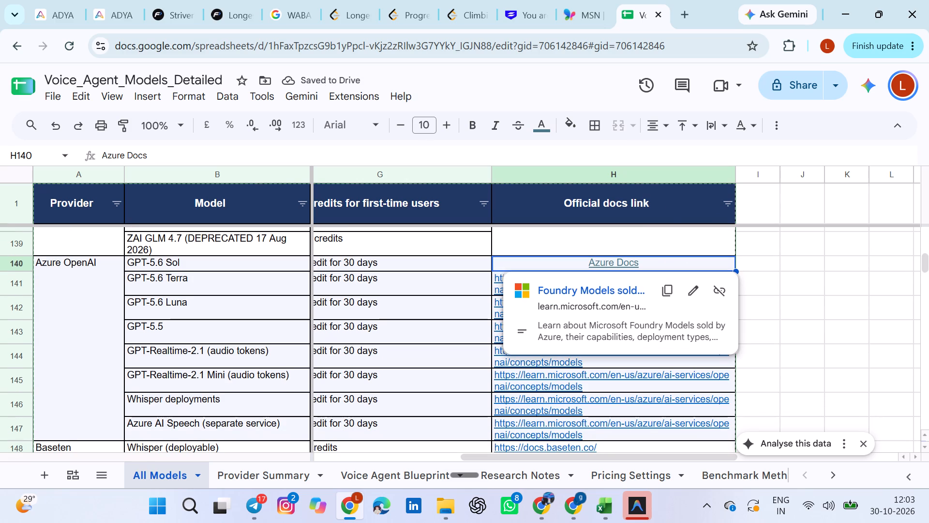
drag(735, 271, 712, 439)
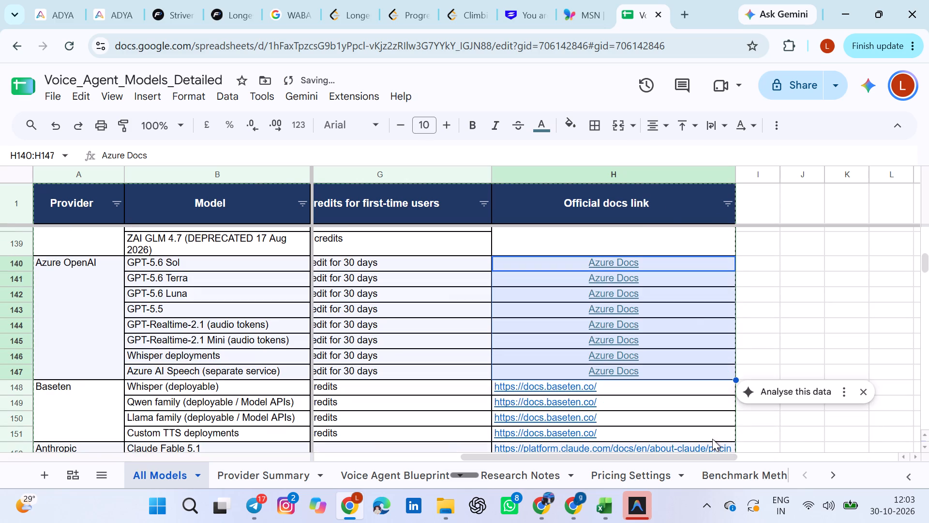
click(618, 124)
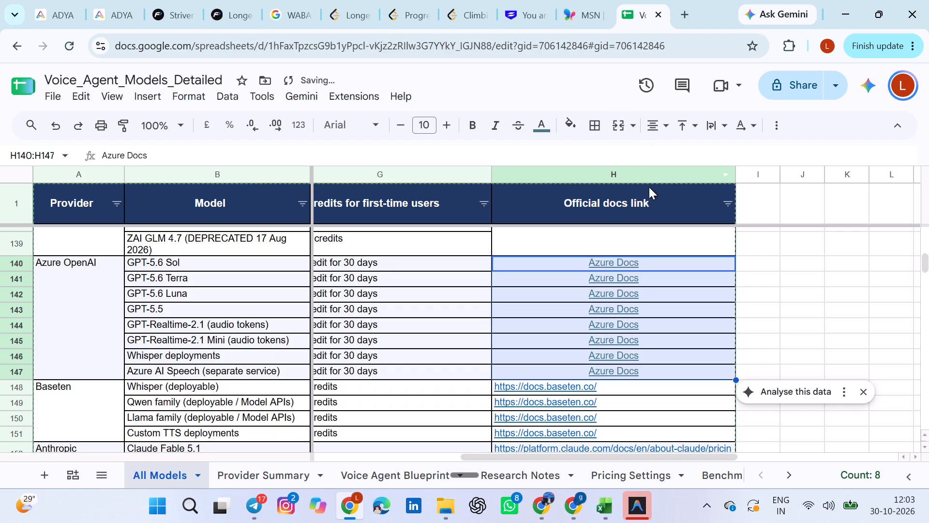
click(621, 127)
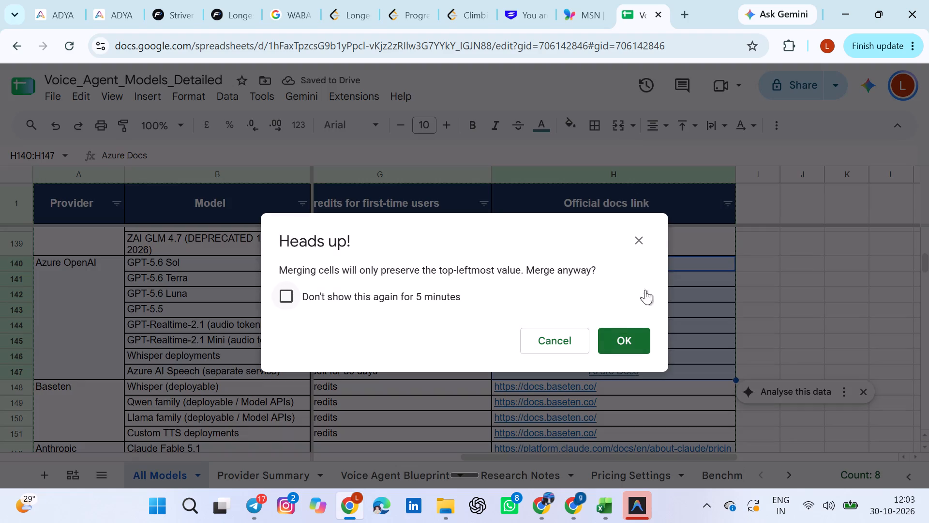
click(629, 331)
scroll(754, 294, down, 1)
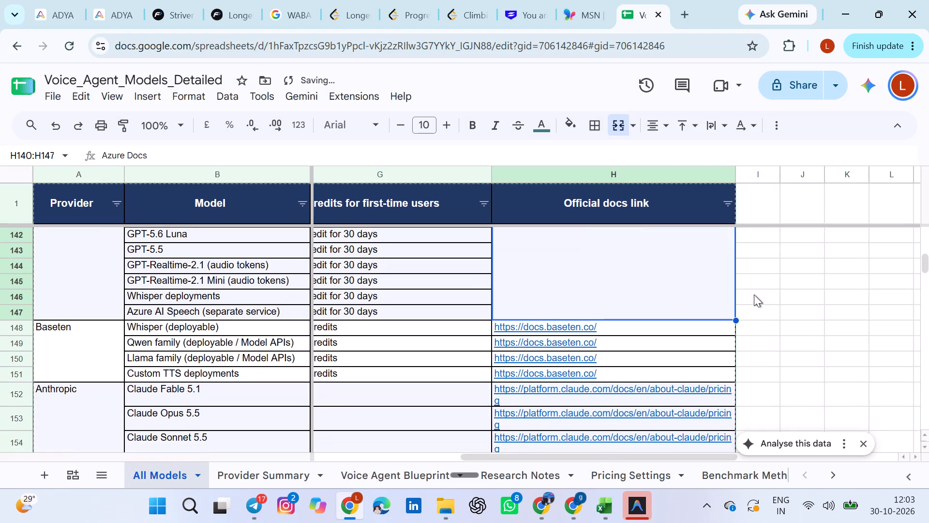
scroll(754, 294, down, 1)
double_click(698, 304)
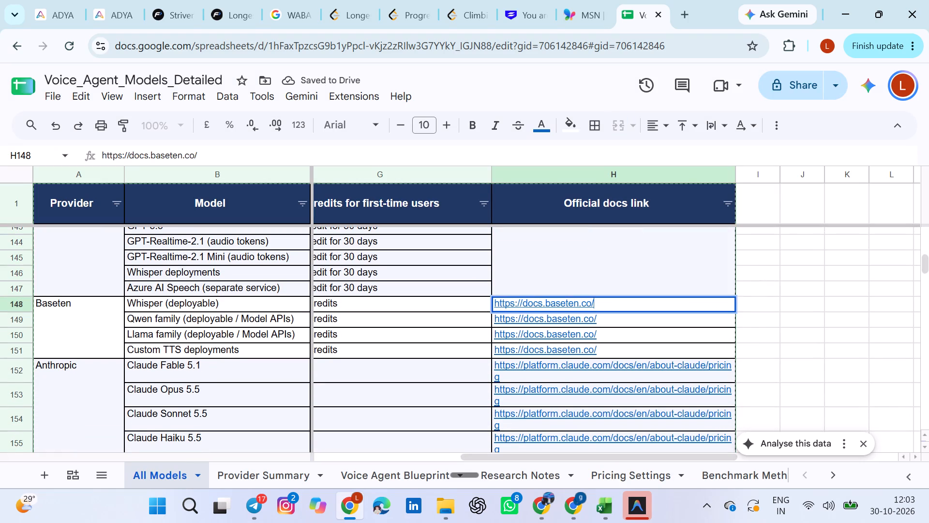
key(ctrl+a)
key(ctrl+c)
key(BackSpace)
key(ctrl+v)
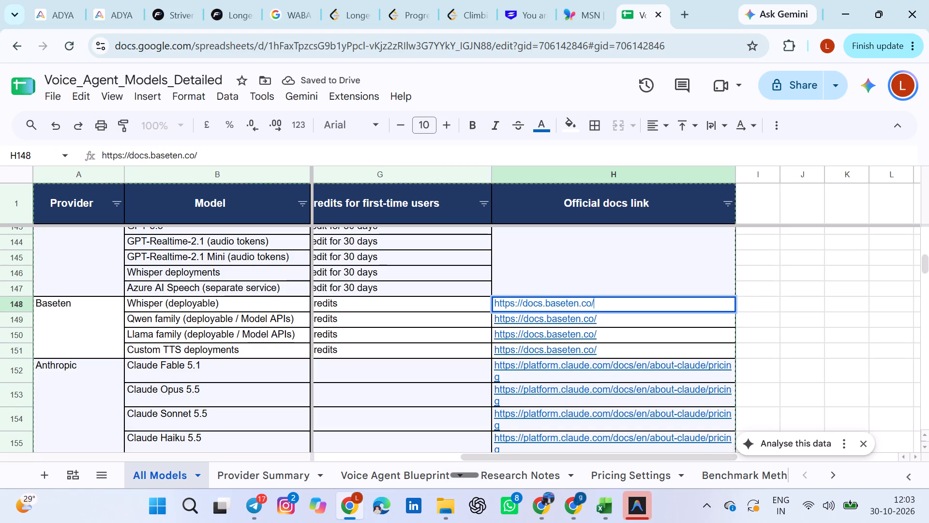
key(Return)
Set the display text of the Baseten docs link in H148 to "Baseten Docs" and centre it horizontally.
click(668, 299)
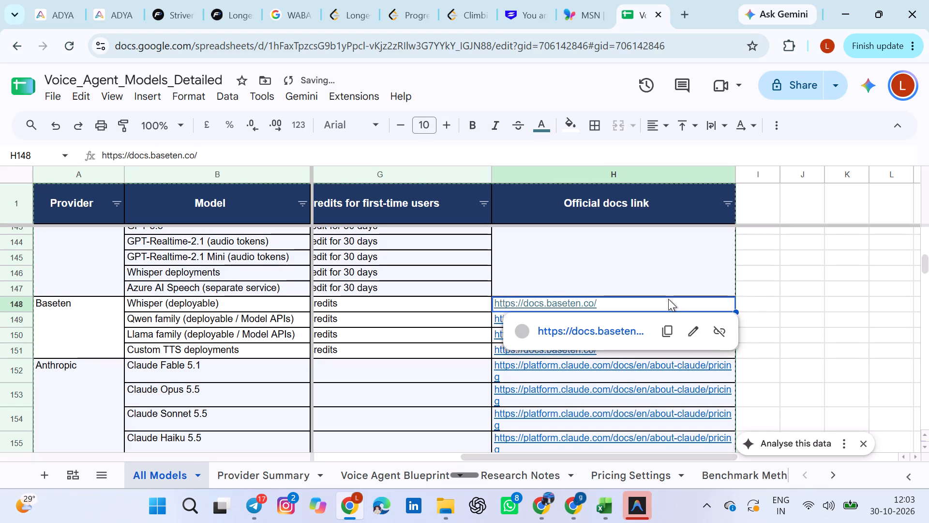
click(693, 334)
text(Ba)
text(seten)
key(space)
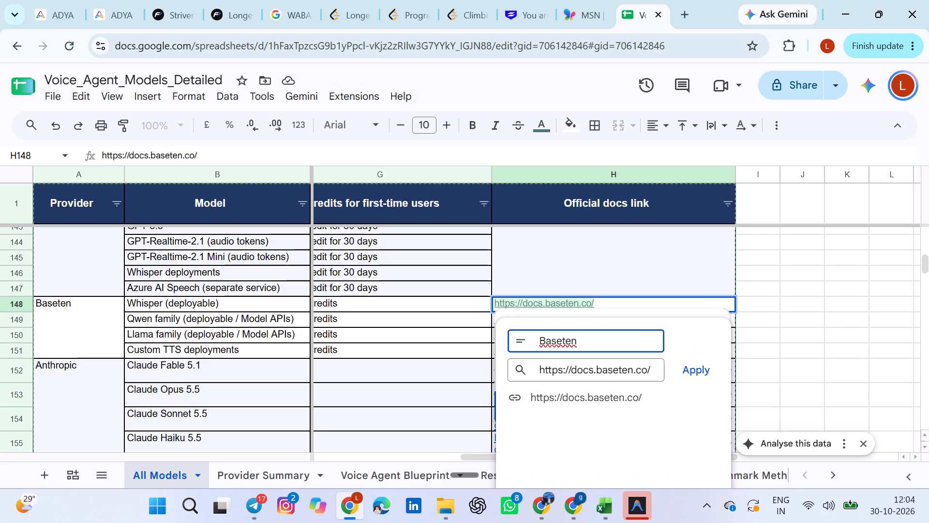
key(a)
key(a)
key(a)
key(BackSpace)
key(BackSpace)
key(BackSpace)
text(Docs)
key(Return)
key(ctrl+a)
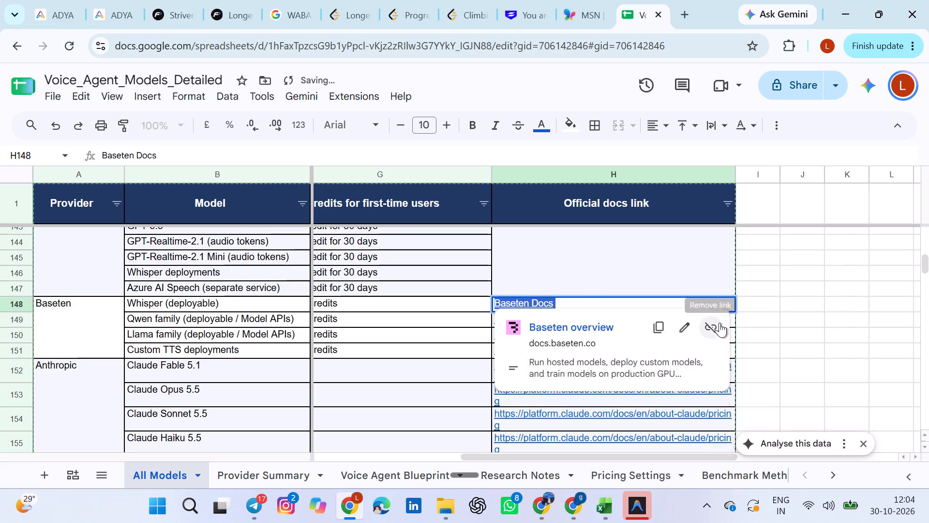
click(657, 129)
click(675, 151)
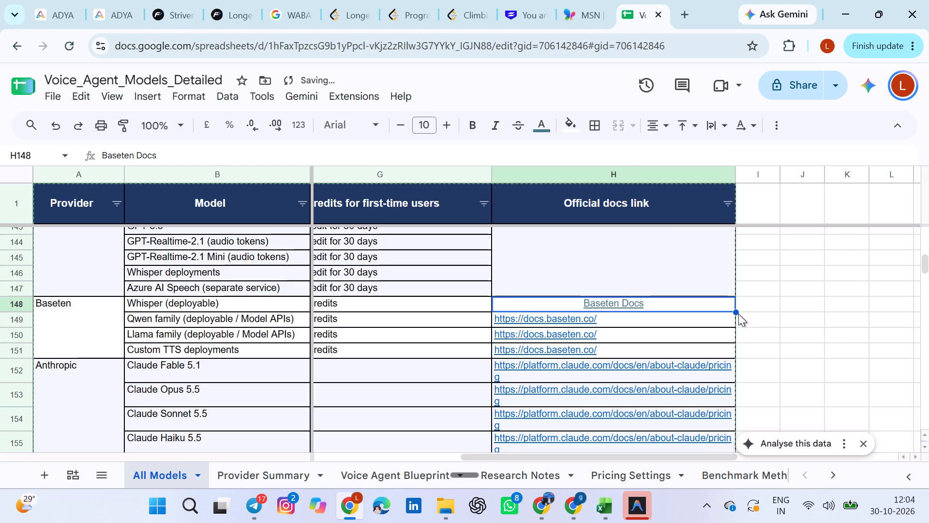
Fill the Baseten Docs link from H148 down to H151 and merge those Baseten cells into one.
drag(736, 312, 737, 355)
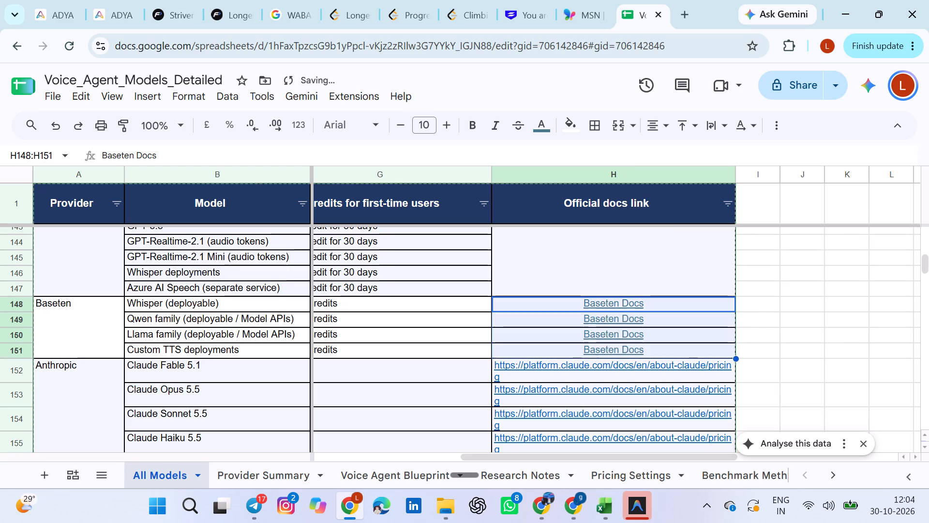
click(621, 117)
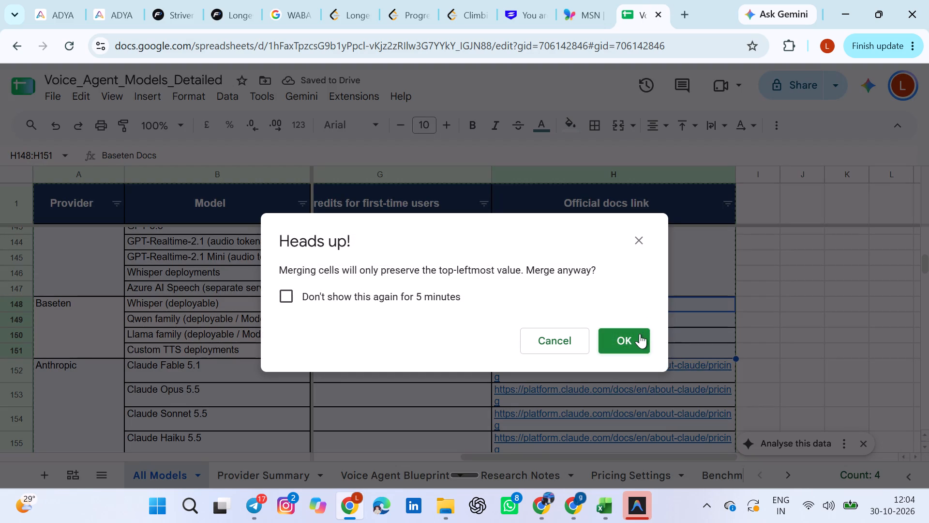
click(639, 334)
scroll(751, 337, down, 1)
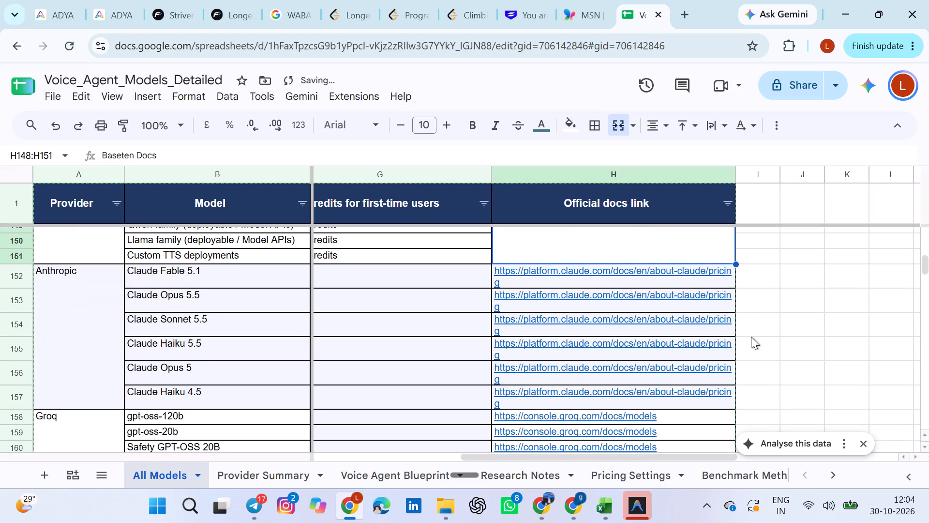
double_click(616, 280)
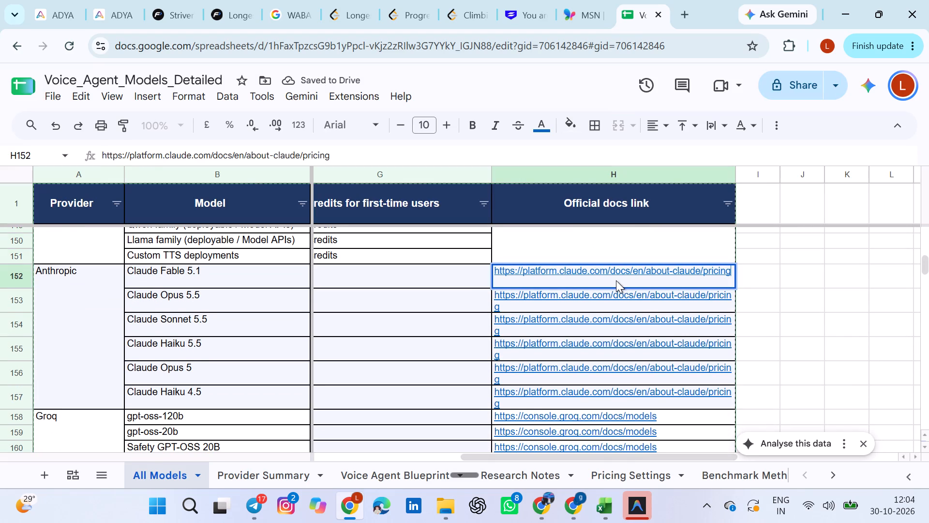
key(ctrl+a)
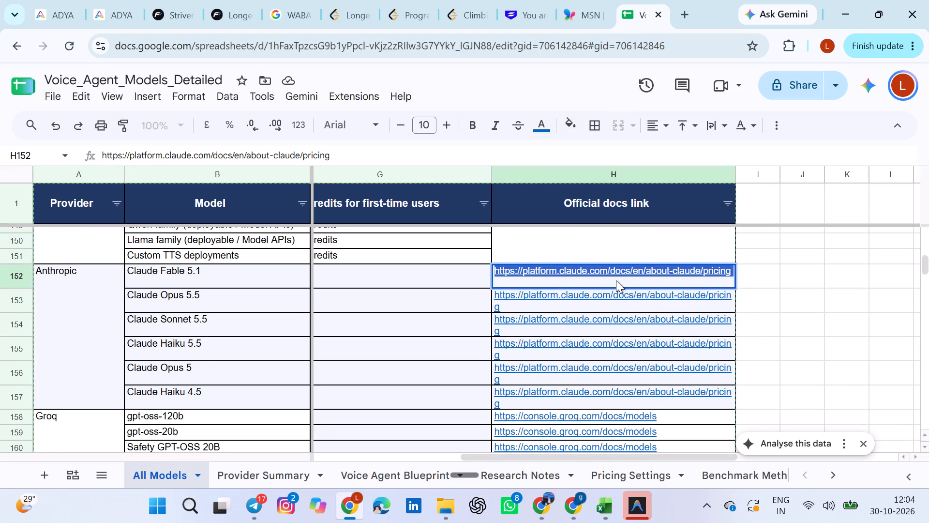
key(ctrl+c)
key(BackSpace)
key(ctrl+v)
key(Return)
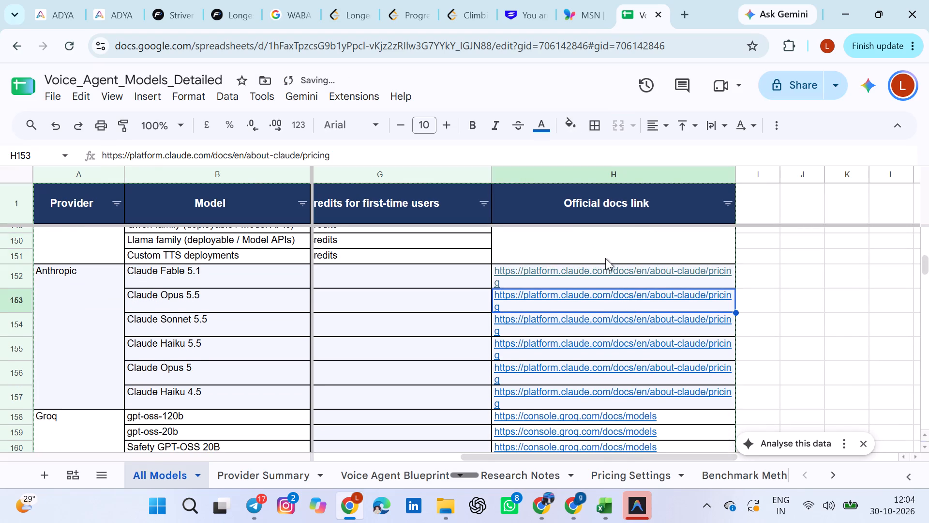
Set the display text of the Anthropic docs link in H152 to "Anthropic Docs" and centre it horizontally.
click(604, 268)
click(694, 308)
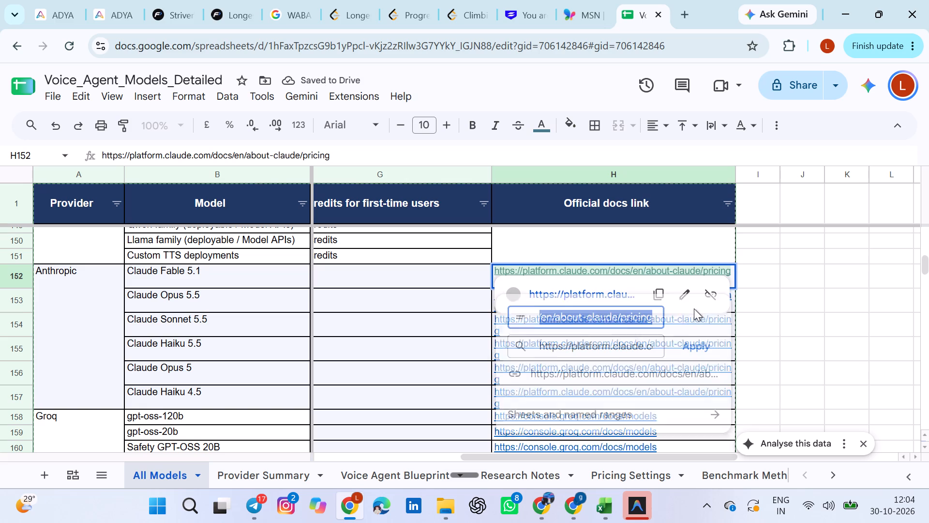
text(Anthro)
text(pic Docs)
key(Return)
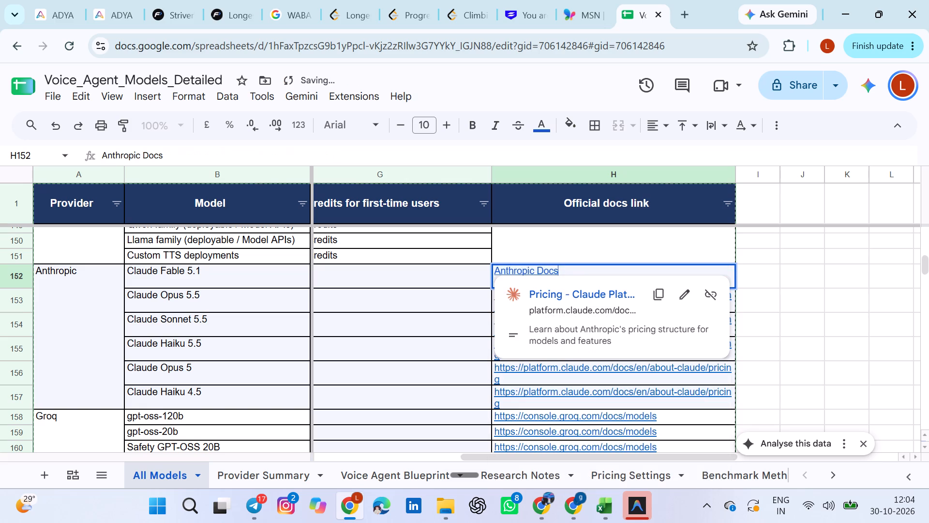
key(ctrl+a)
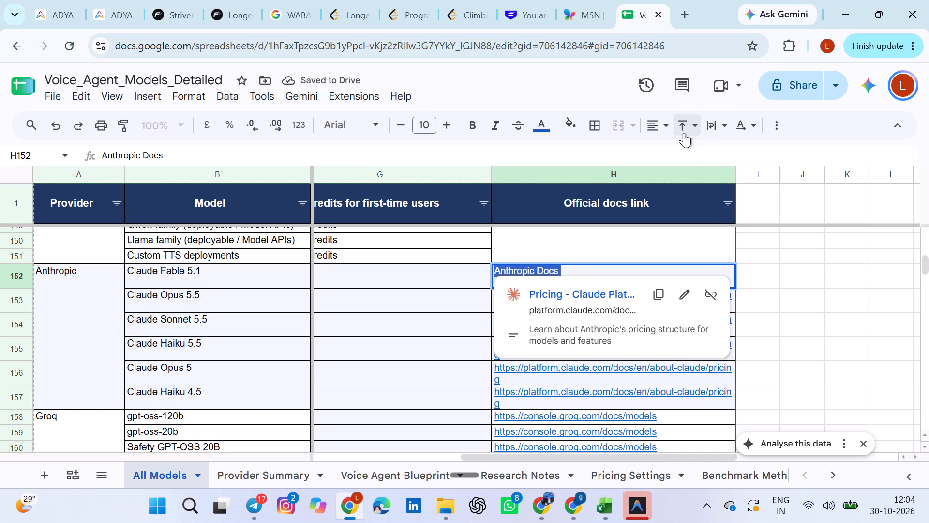
drag(652, 120, 679, 158)
click(679, 158)
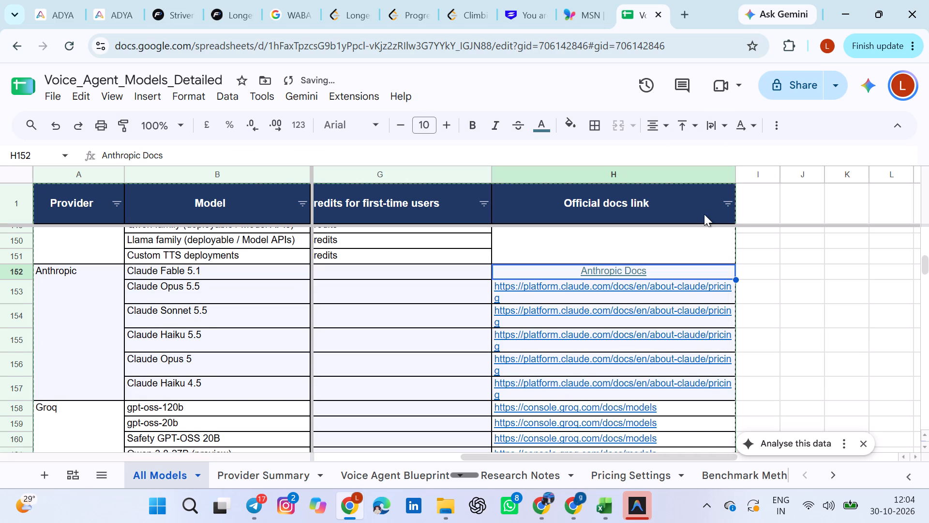
Fill the Anthropic Docs link from H152 down to H157 and merge those Anthropic cells into one.
drag(735, 277, 727, 398)
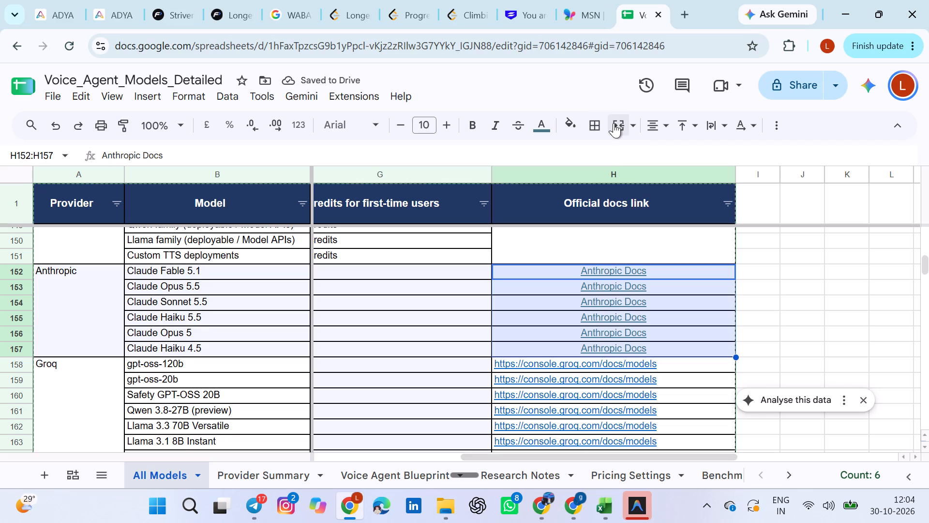
drag(614, 123, 626, 101)
drag(626, 101, 621, 119)
click(621, 119)
click(621, 333)
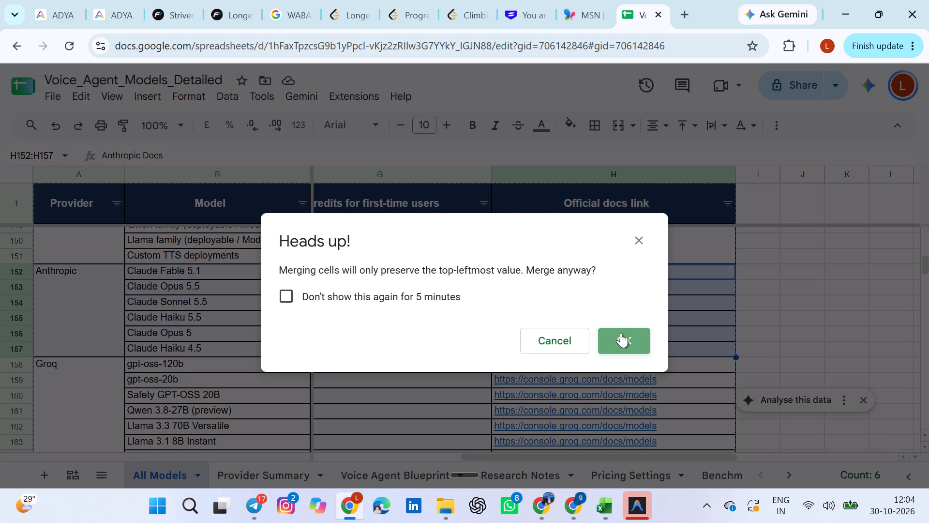
scroll(715, 371, down, 1)
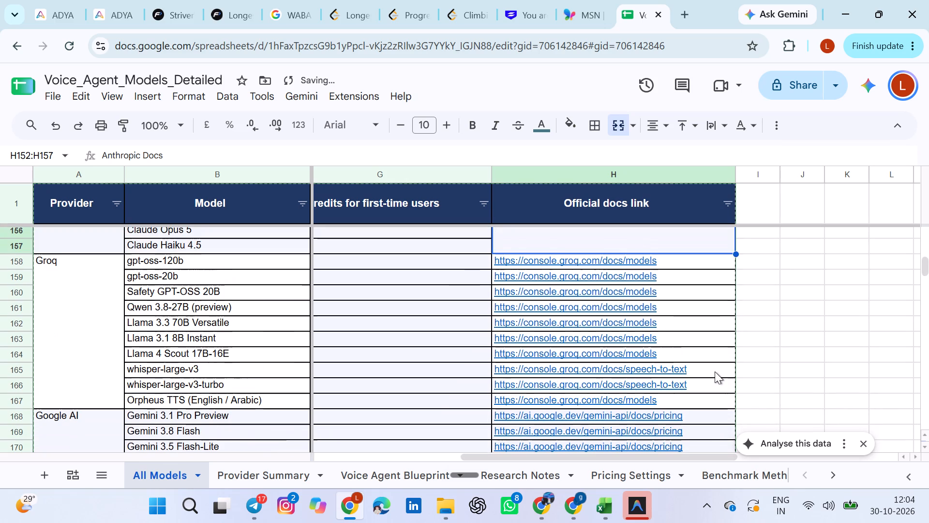
scroll(715, 371, down, 1)
double_click(684, 263)
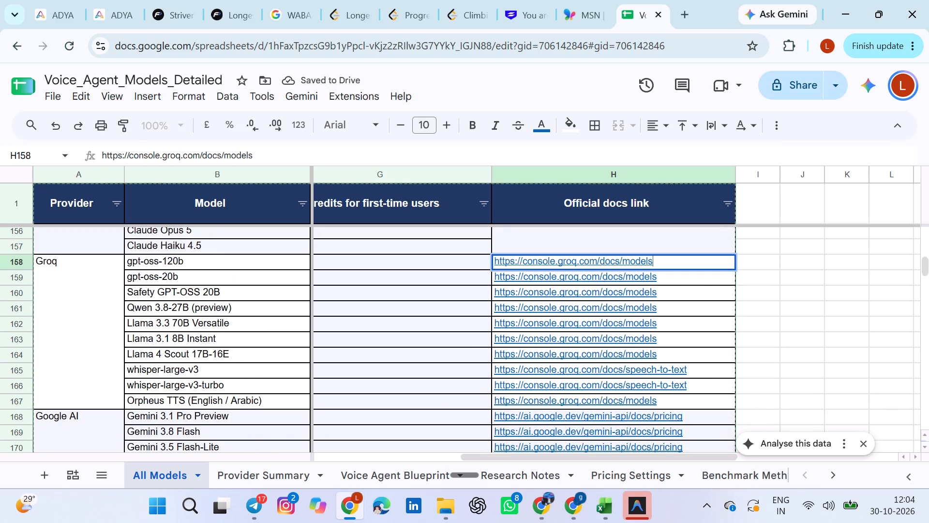
key(ctrl+a)
key(ctrl+c)
key(BackSpace)
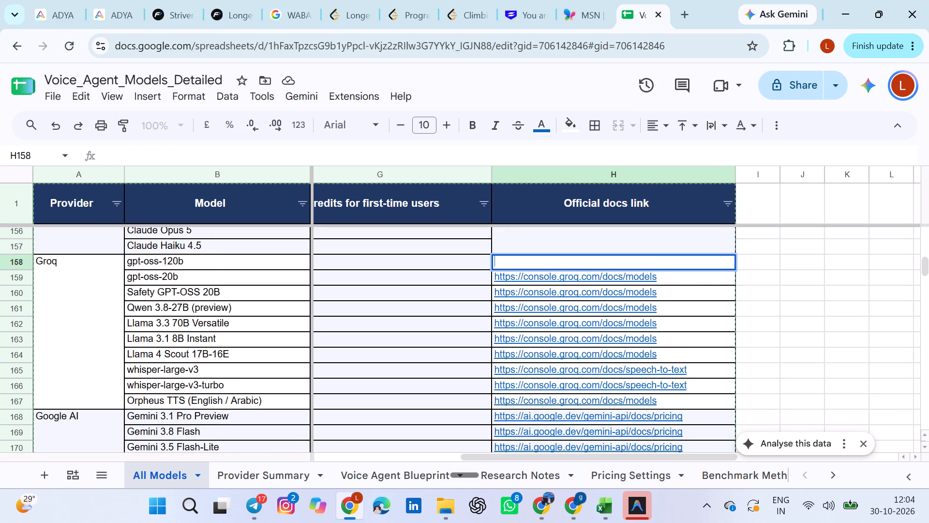
key(ctrl+v)
key(Return)
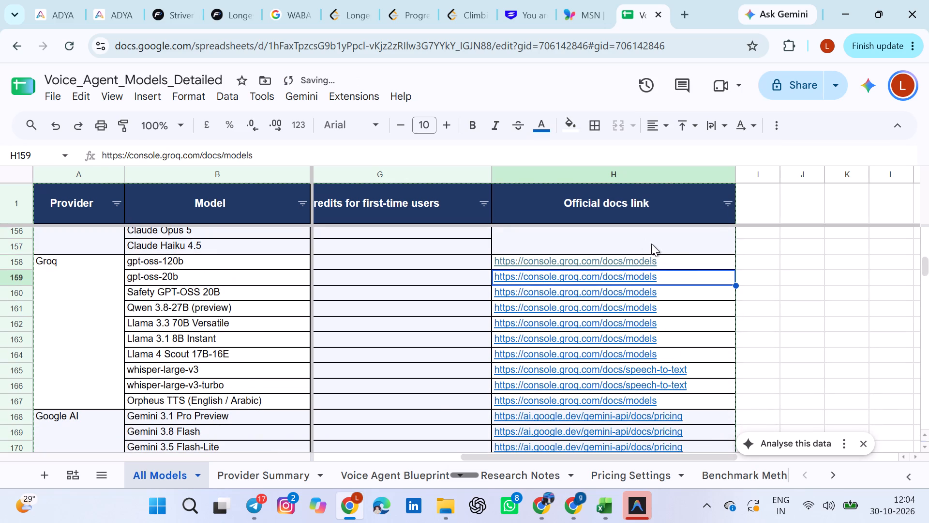
Set the display text of the Groq docs link in H158 to "Groq Docs" and centre it horizontally.
click(676, 262)
click(691, 286)
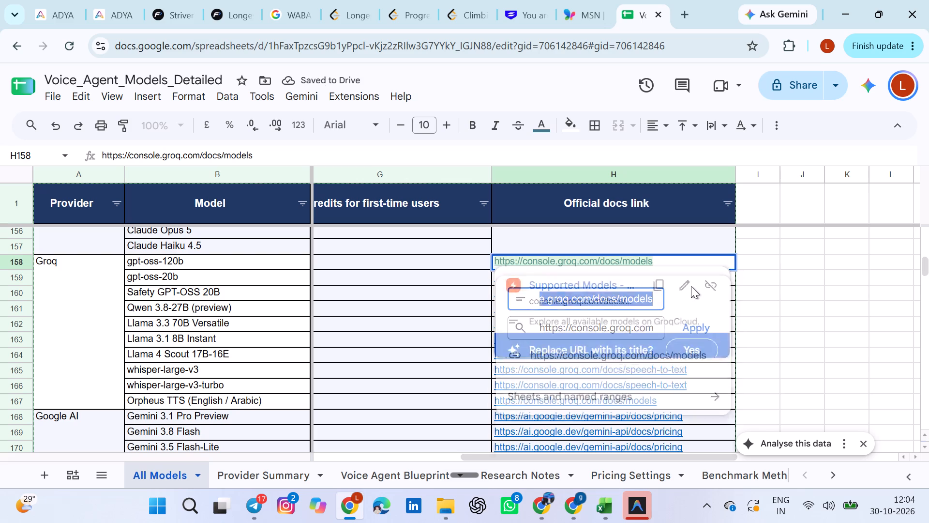
key(shift+g)
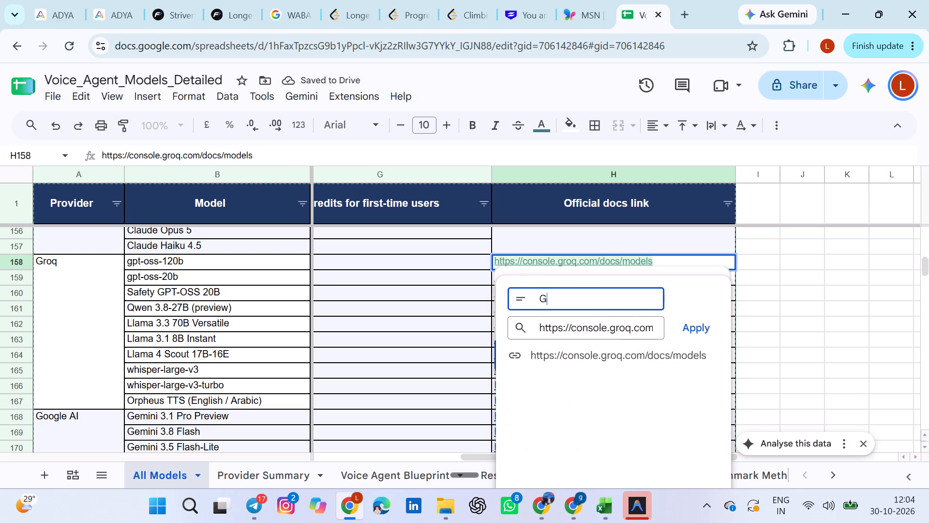
text(roq)
key(space)
text(Docs)
key(Return)
key(ctrl+a)
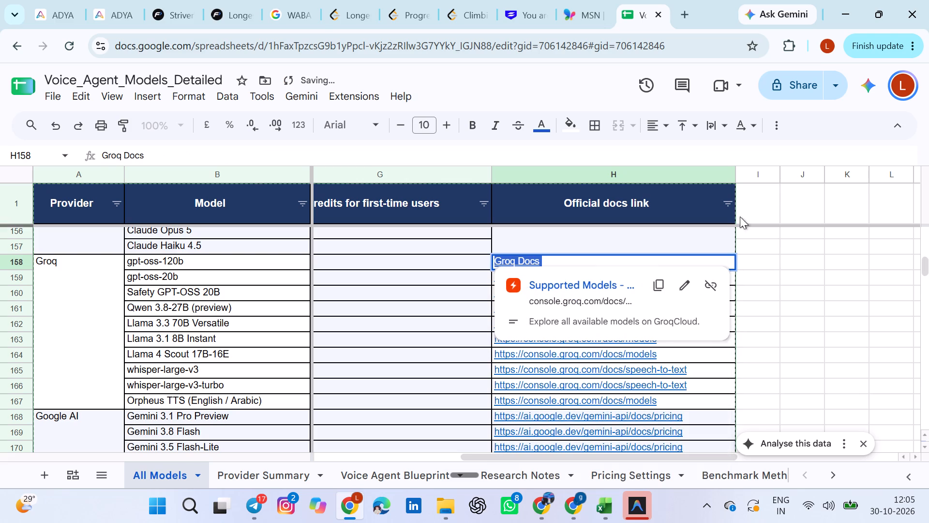
drag(662, 128, 680, 160)
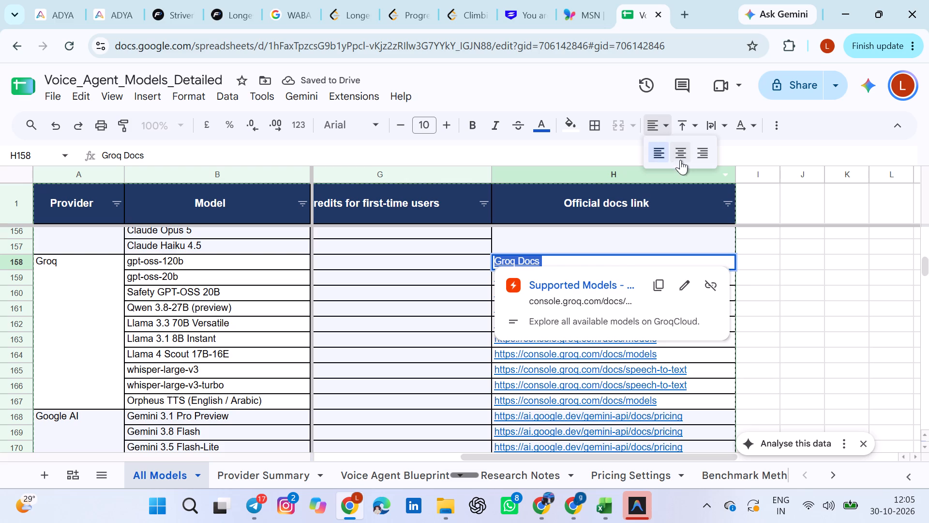
click(680, 160)
scroll(657, 288, down, 1)
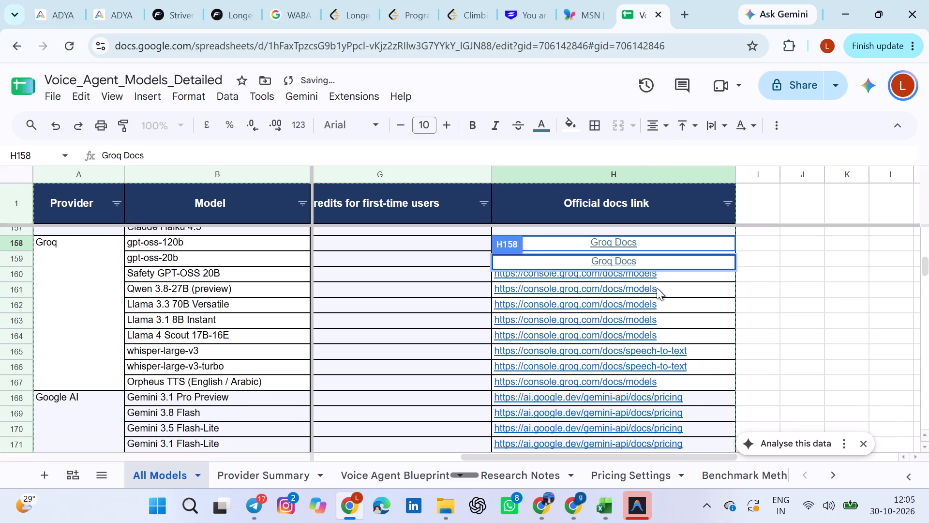
click(763, 345)
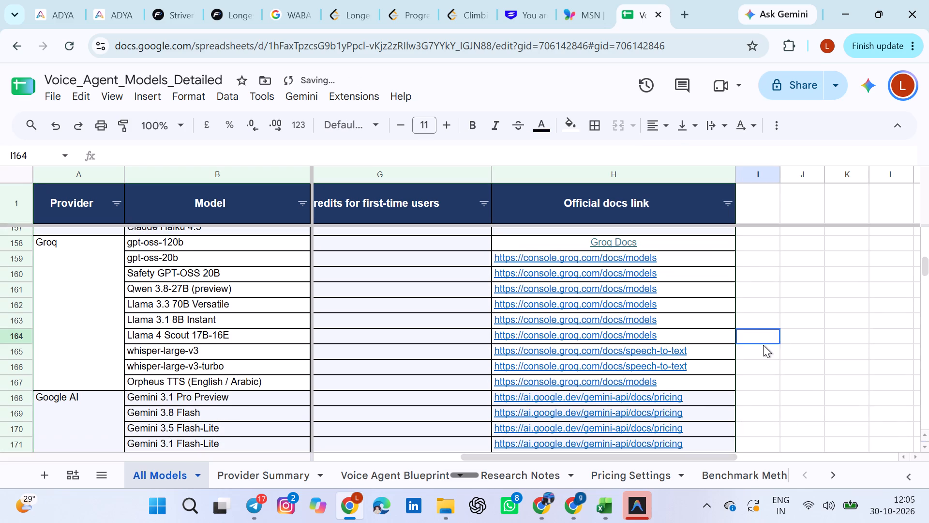
drag(702, 243, 724, 246)
click(724, 246)
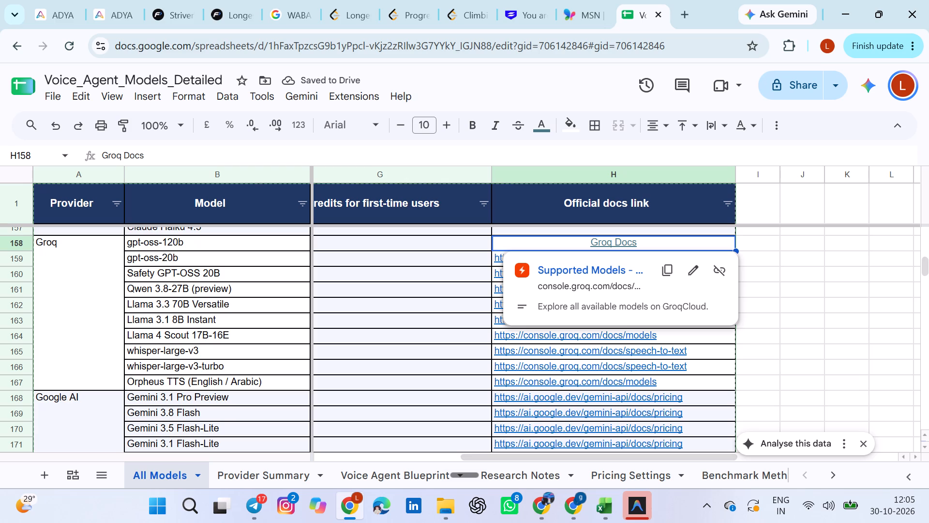
drag(734, 248, 714, 360)
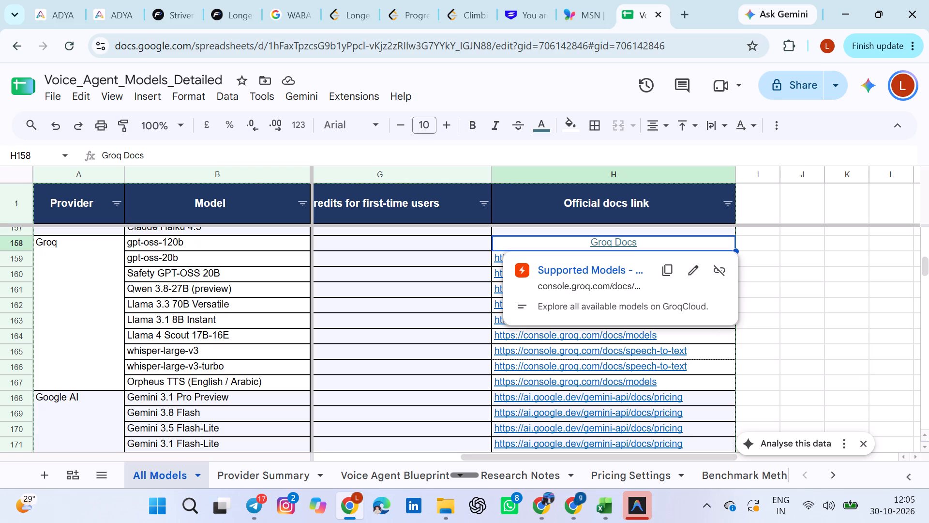
drag(714, 360, 716, 389)
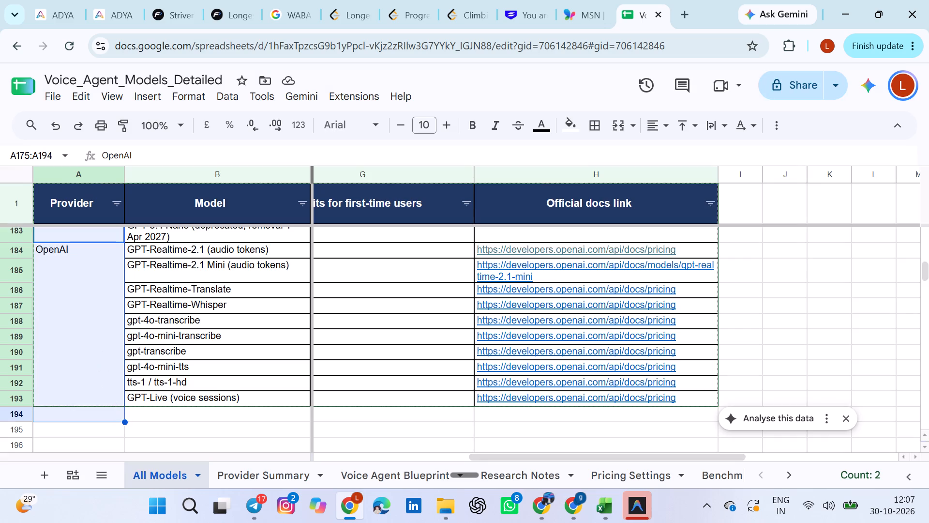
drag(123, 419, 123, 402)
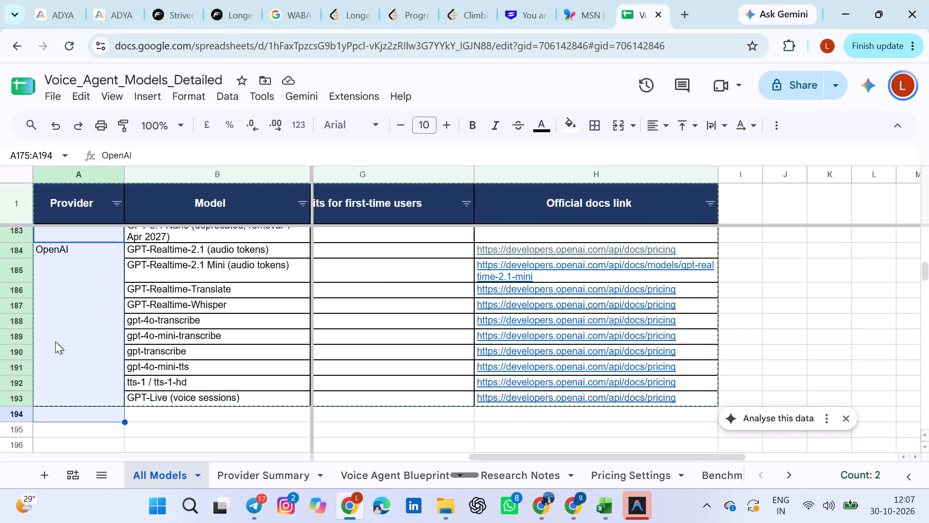
Extend the OpenAI provider selection from A175 down to A193 and merge it into one cell.
click(55, 341)
scroll(55, 341, up, 1)
click(64, 287)
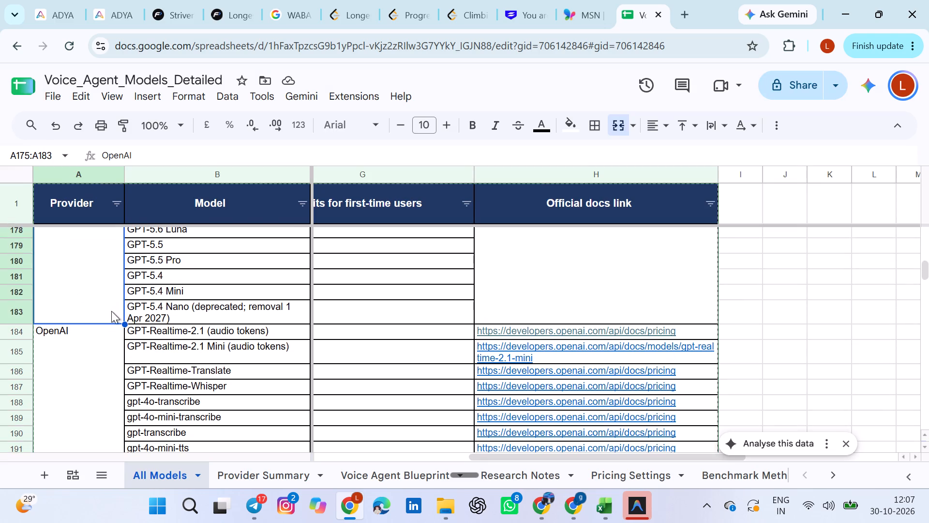
drag(123, 324, 98, 434)
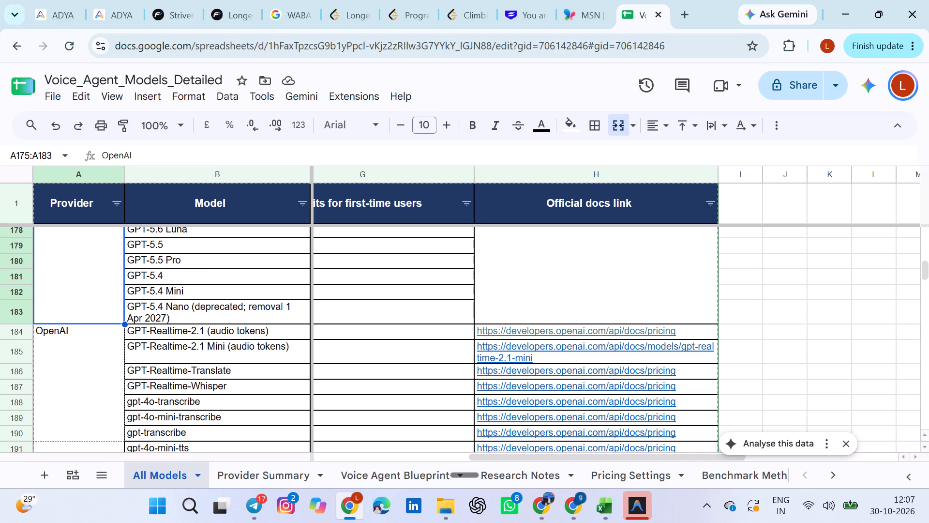
drag(98, 434, 116, 443)
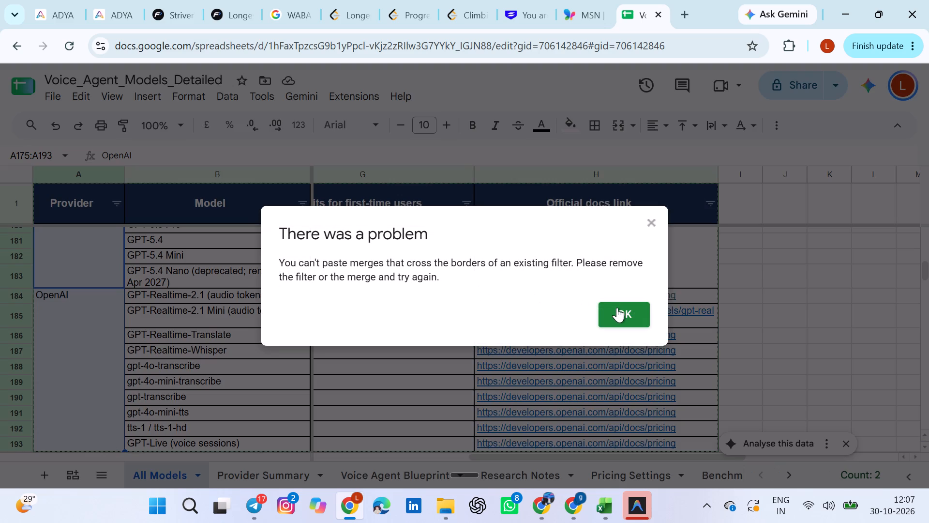
click(617, 308)
click(617, 123)
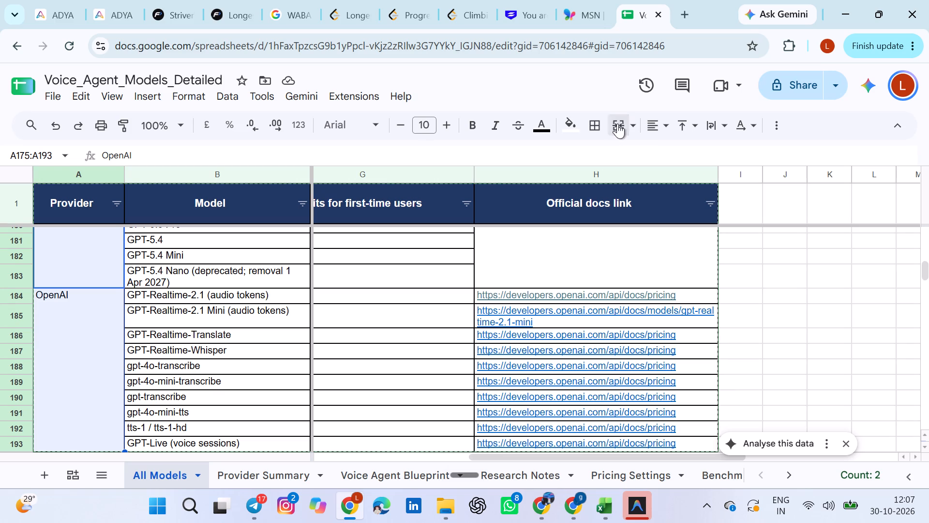
click(620, 347)
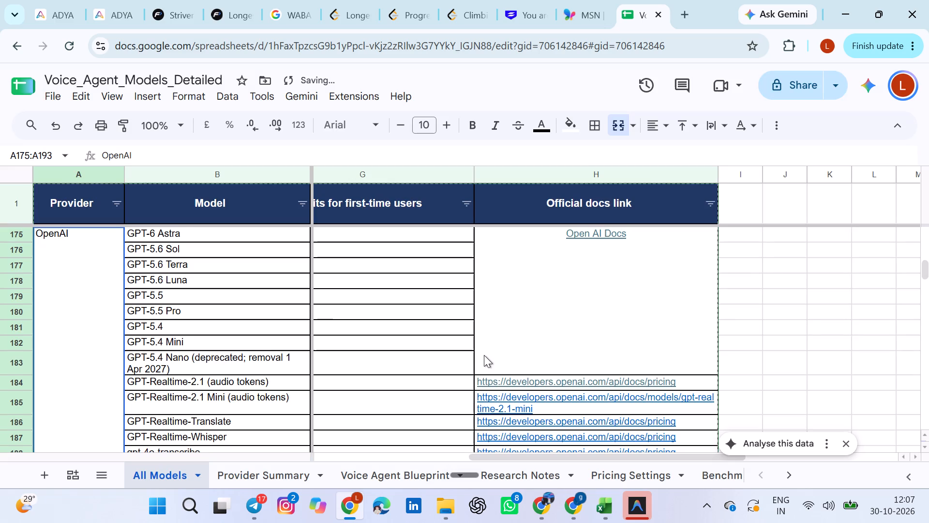
Extend the Open AI Docs link selection from H175 down to H193 and merge it into one cell.
scroll(484, 355, up, 1)
scroll(484, 355, down, 2)
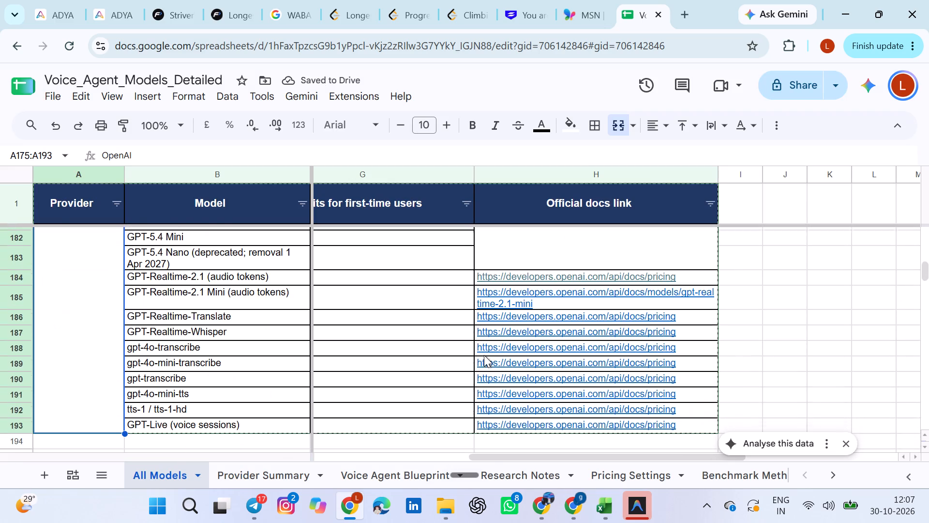
scroll(484, 355, down, 1)
click(658, 245)
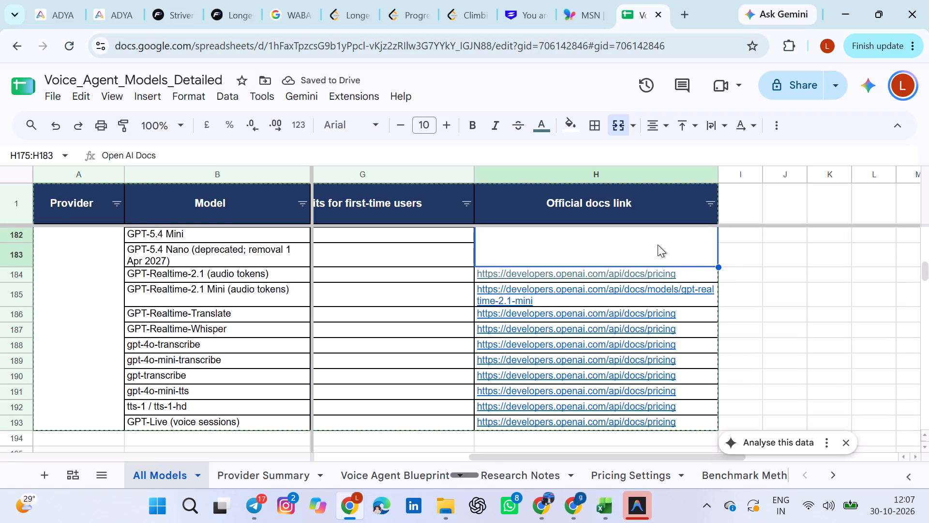
drag(717, 266, 699, 410)
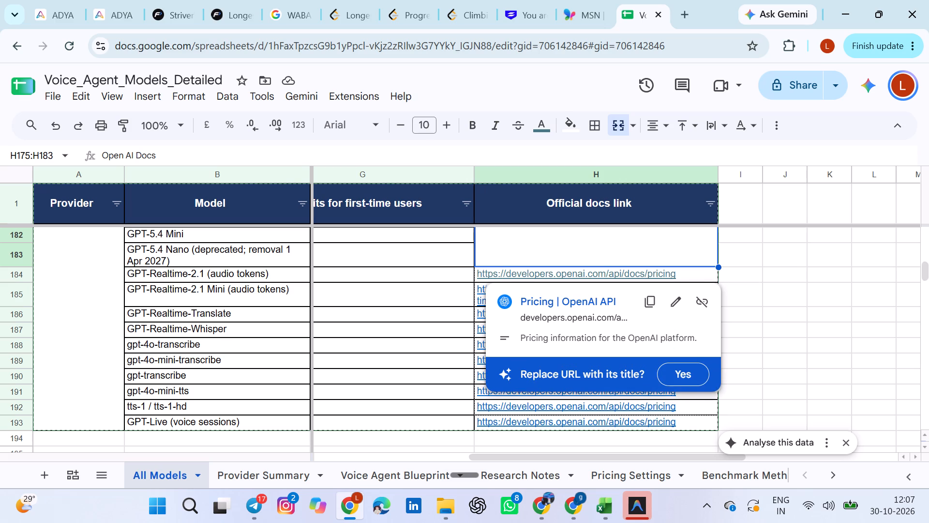
drag(699, 410, 711, 430)
click(632, 308)
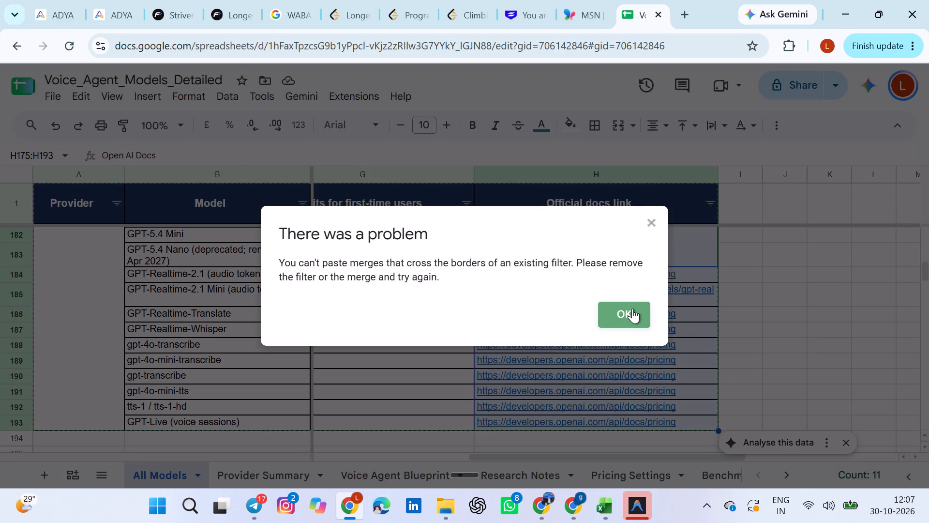
click(620, 130)
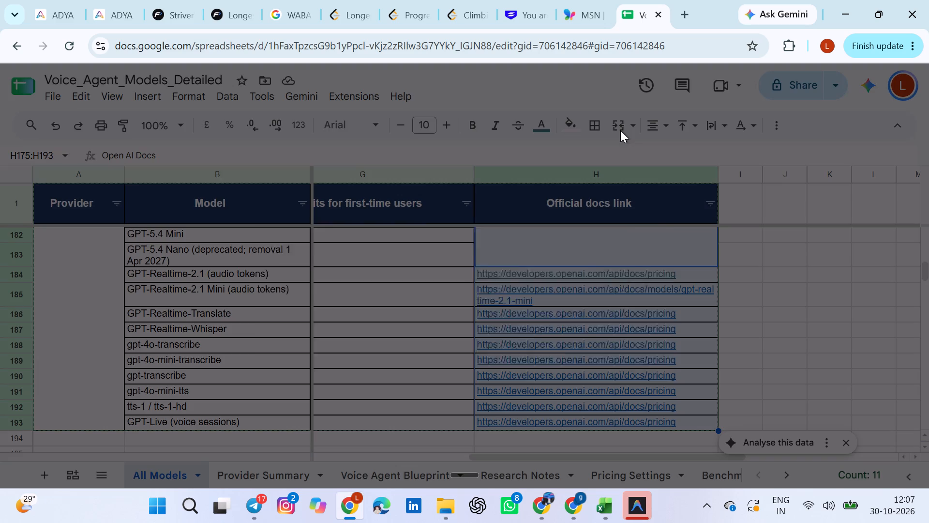
click(634, 343)
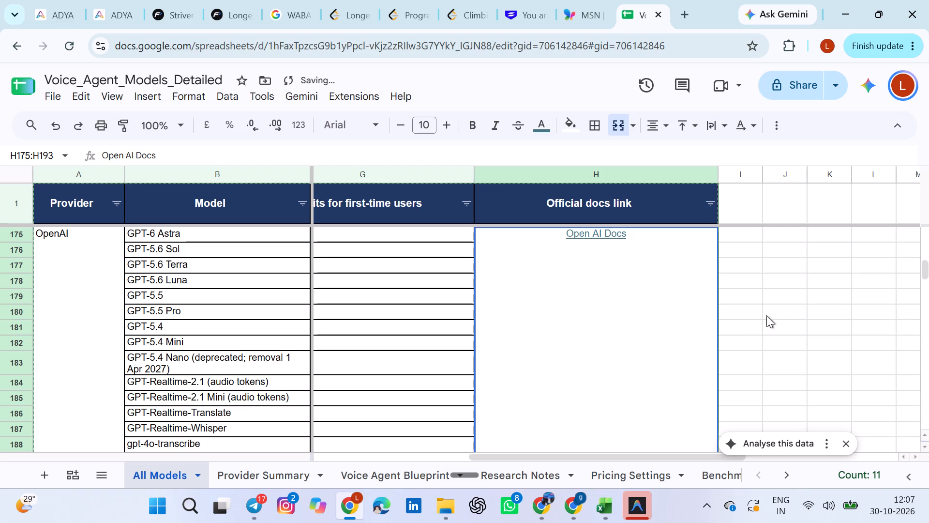
click(779, 319)
Format the Provider header cell A1 with a yellow fill and black text.
scroll(779, 319, right, 3)
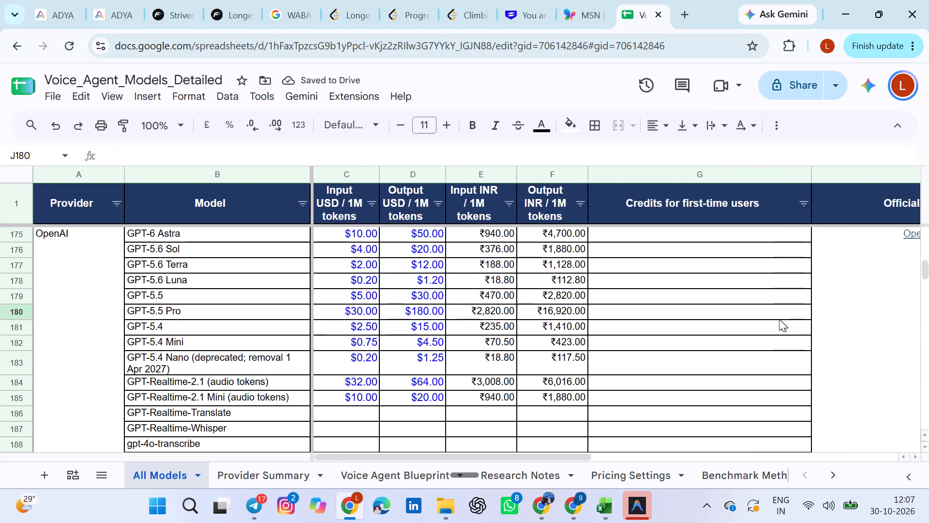
scroll(779, 319, up, 11)
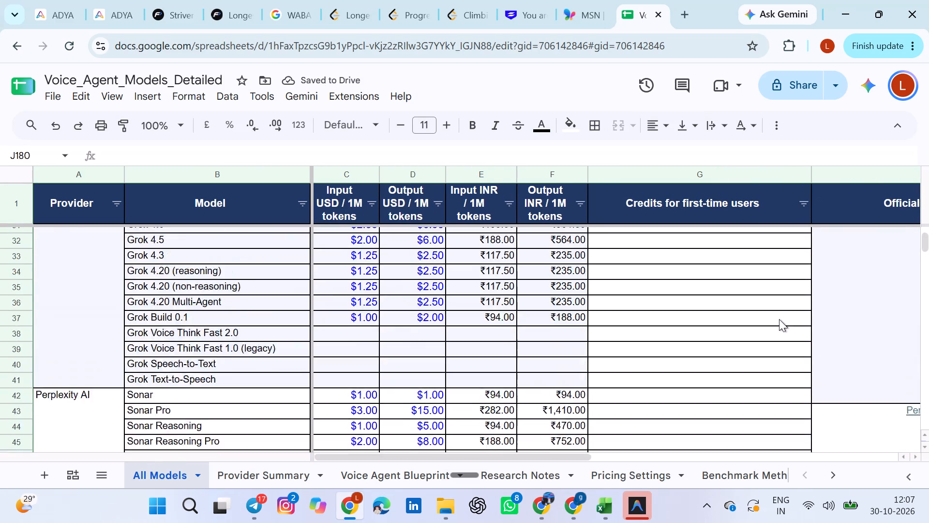
scroll(779, 319, up, 5)
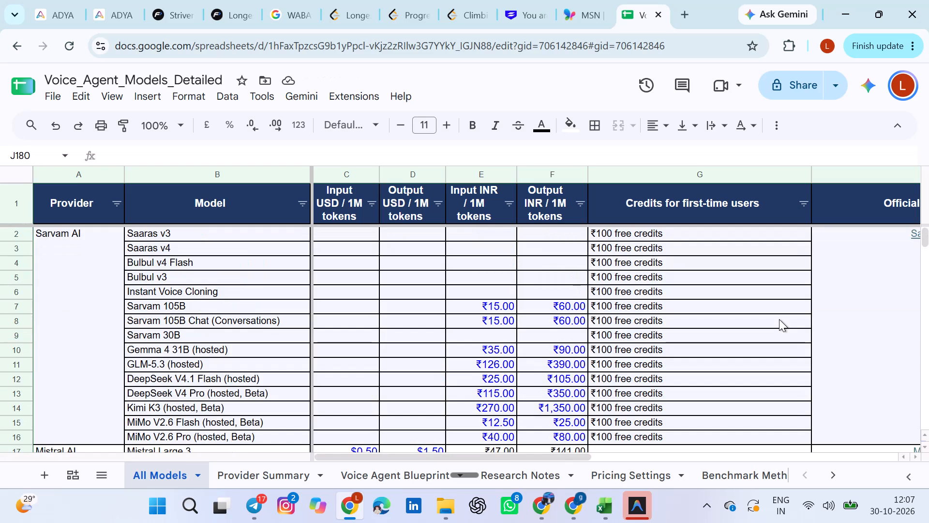
click(106, 188)
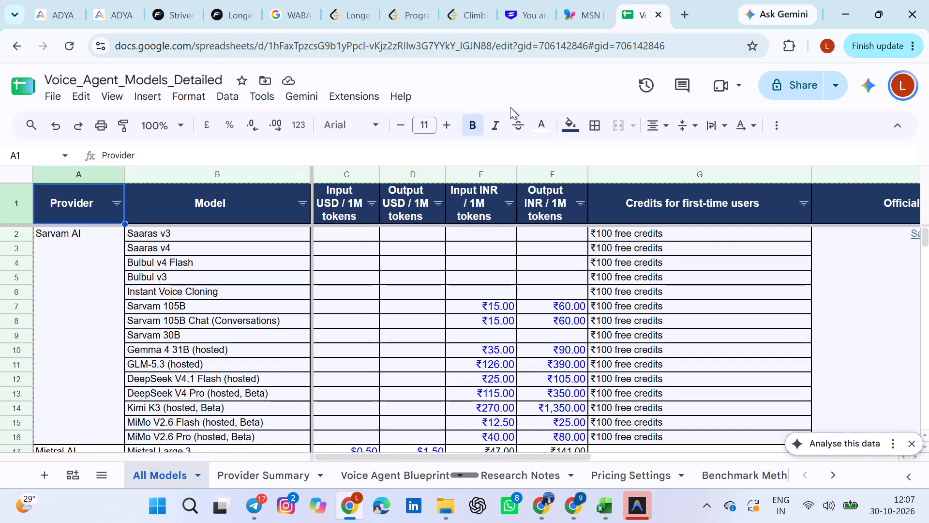
click(573, 118)
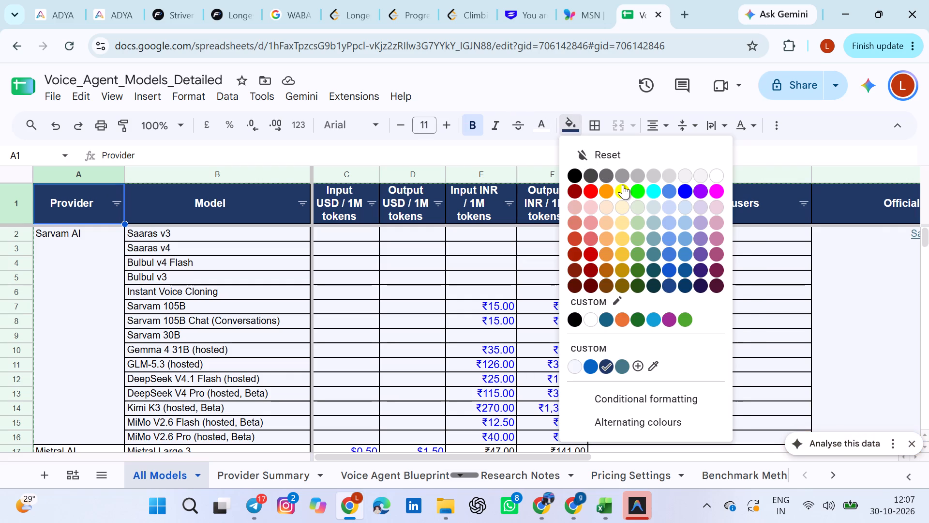
click(623, 185)
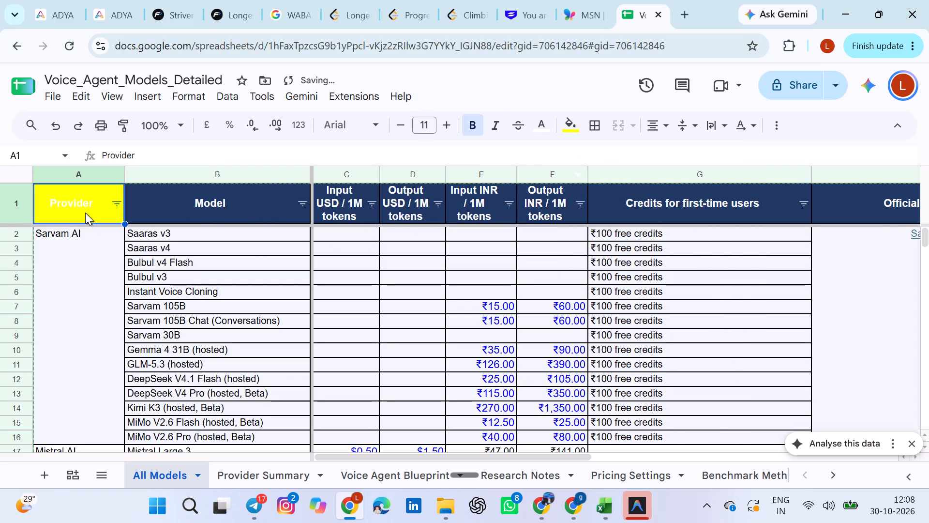
double_click(83, 205)
key(ctrl+a)
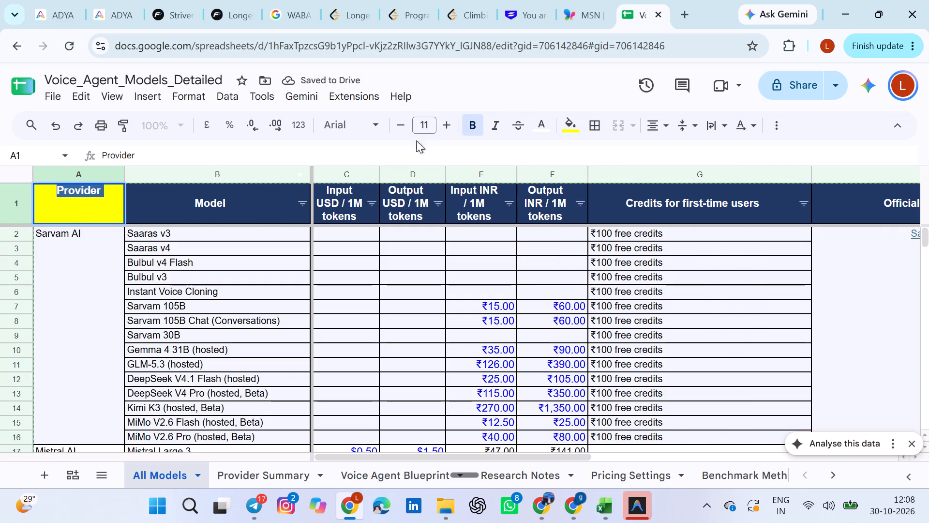
click(544, 125)
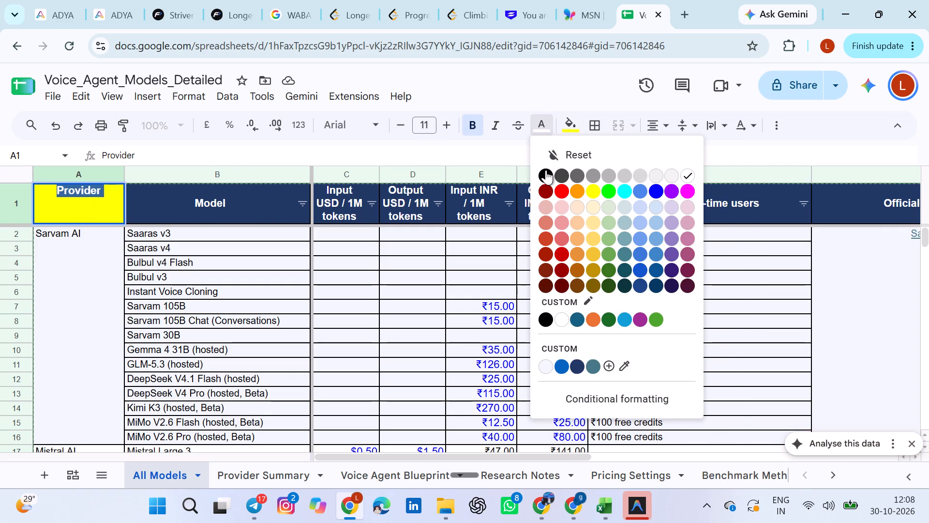
click(546, 170)
Set the text of the Model, Input USD / 1M tokens and Input INR / 1M tokens headers to black.
double_click(222, 200)
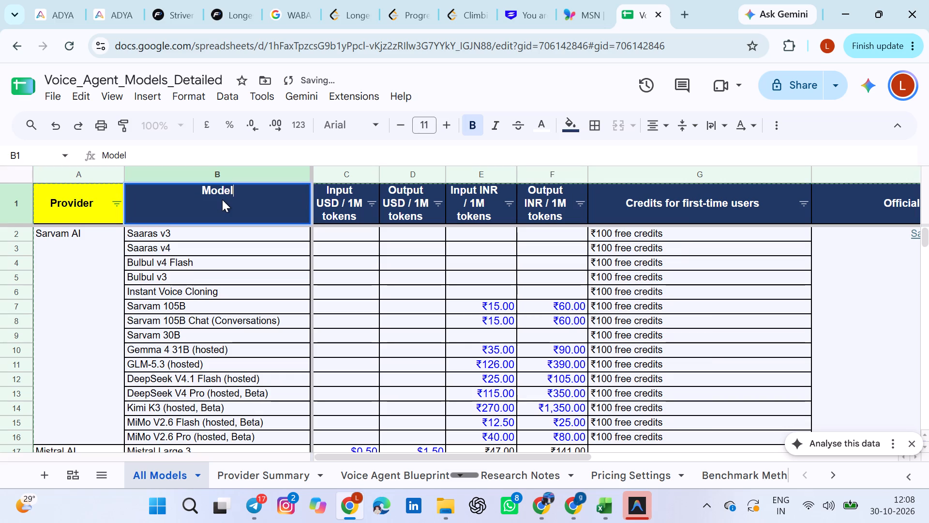
key(ctrl+a)
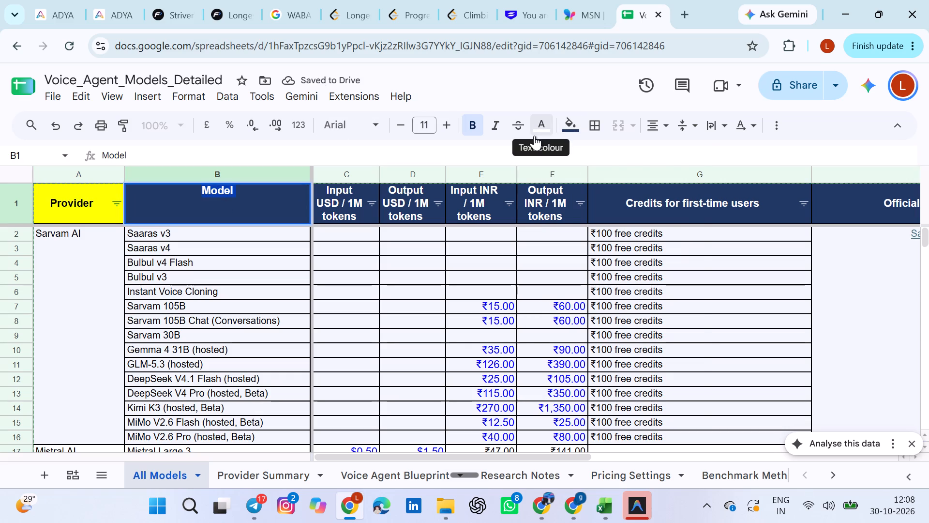
click(534, 136)
click(547, 169)
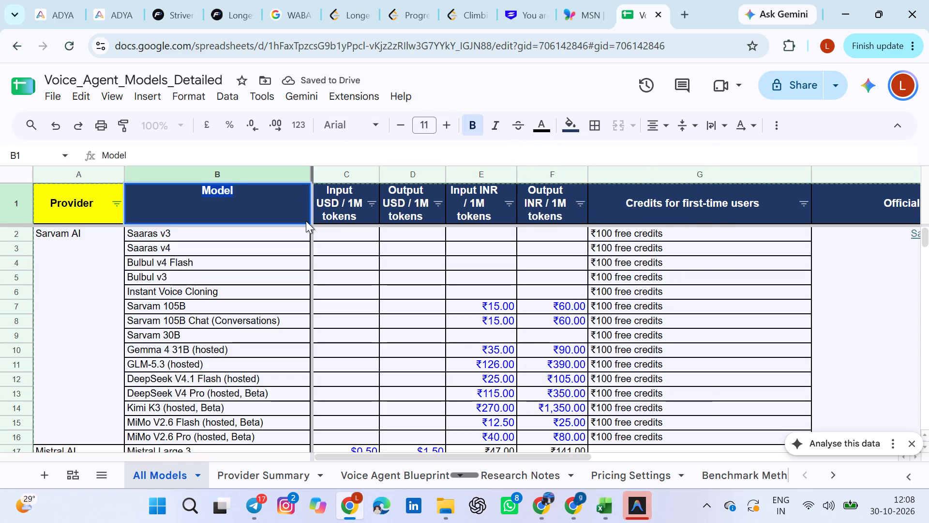
double_click(341, 199)
key(ctrl+a)
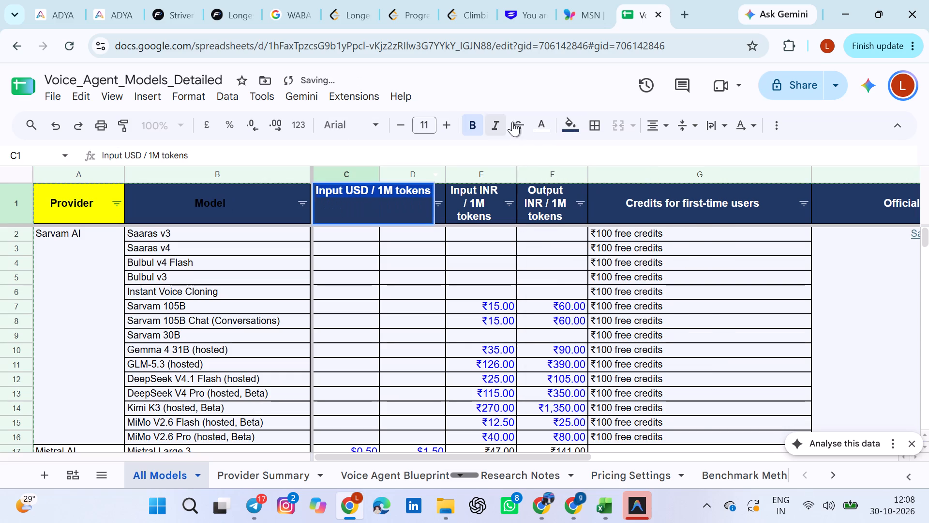
click(536, 124)
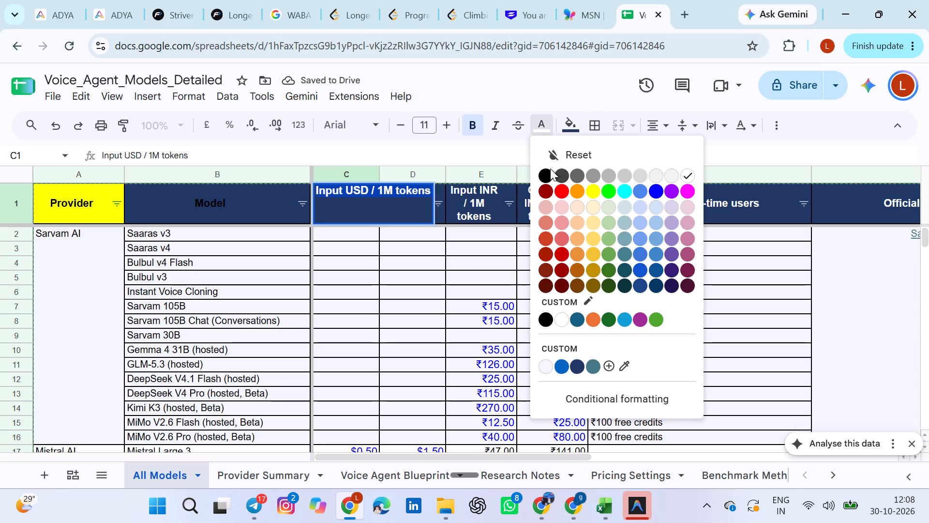
click(549, 174)
double_click(466, 202)
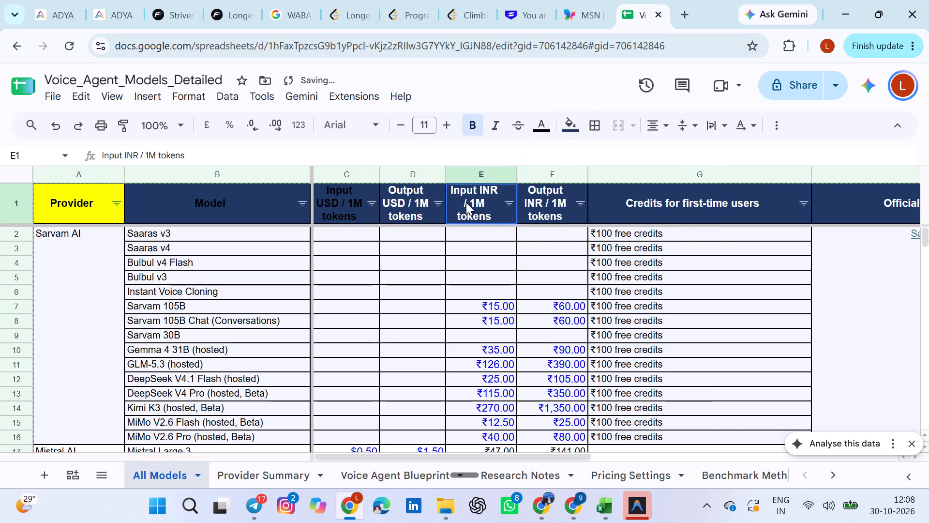
key(ctrl+a)
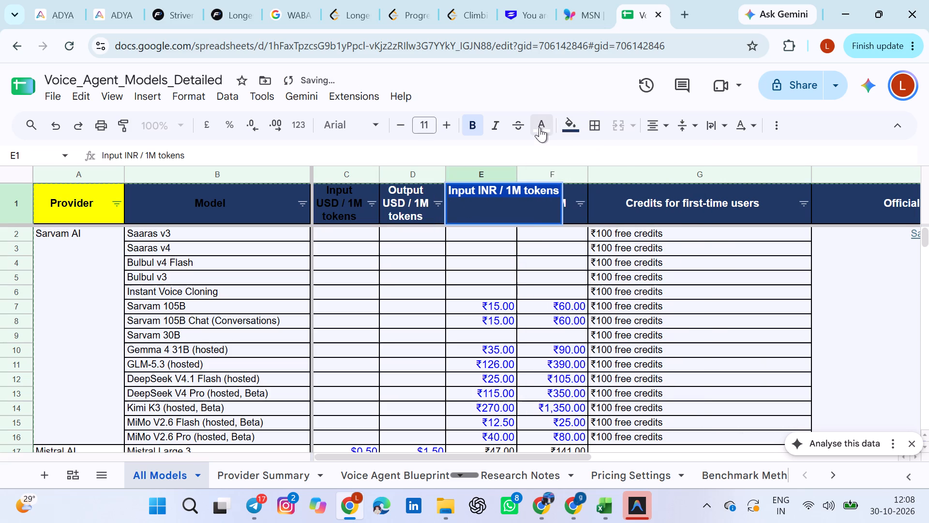
click(539, 127)
click(539, 175)
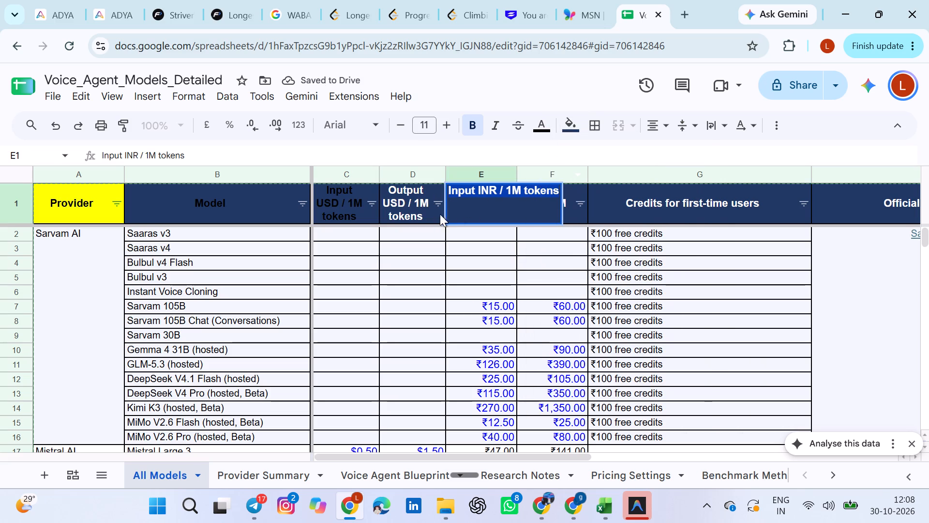
Set the text of the Output USD / 1M tokens and Credits for first-time users headers to black.
double_click(416, 202)
key(ctrl+a)
double_click(400, 203)
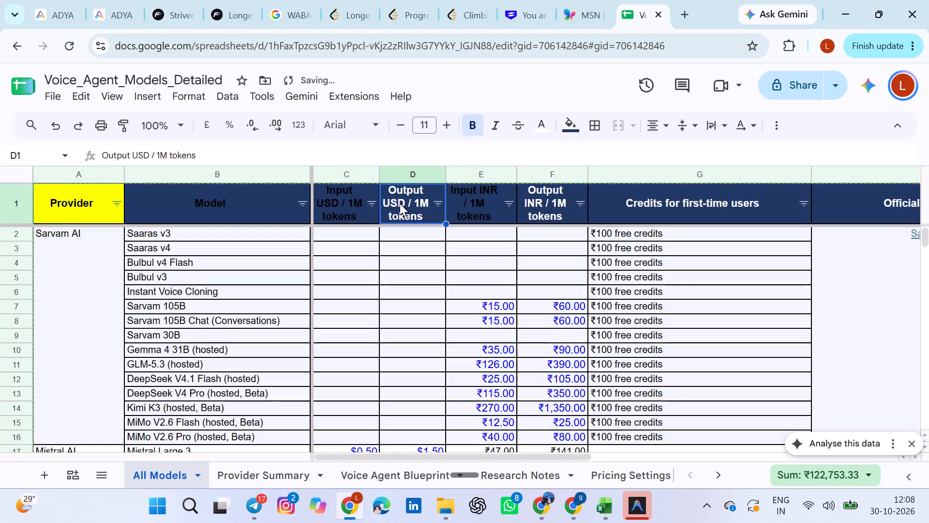
key(ctrl+a)
click(544, 121)
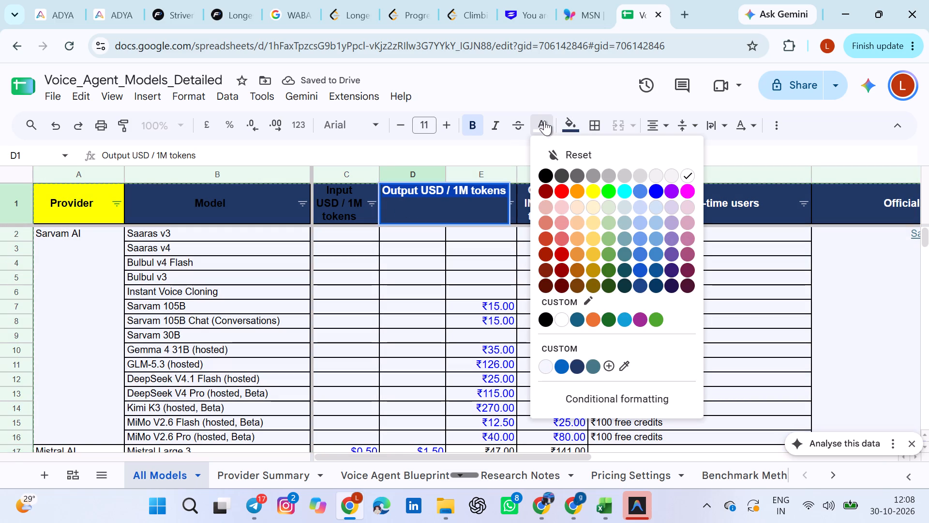
click(541, 167)
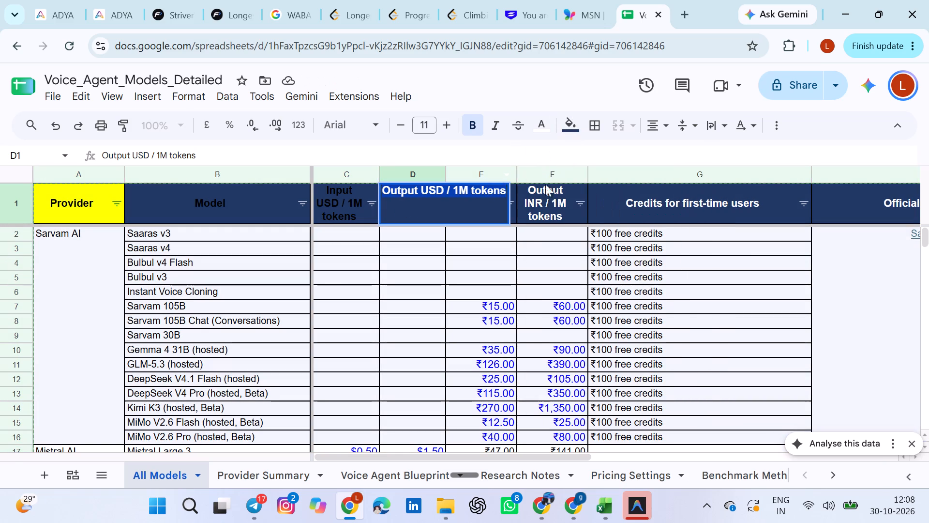
double_click(656, 204)
key(ctrl+a)
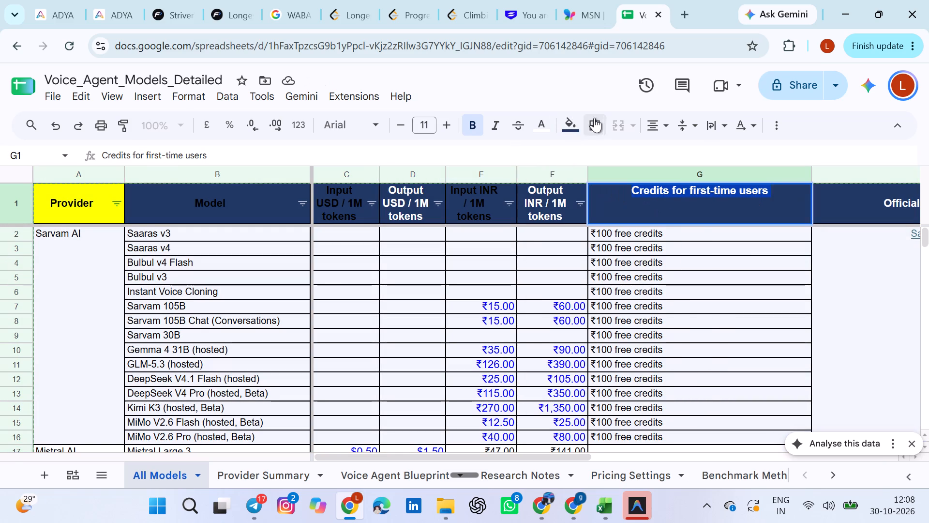
click(544, 125)
click(550, 175)
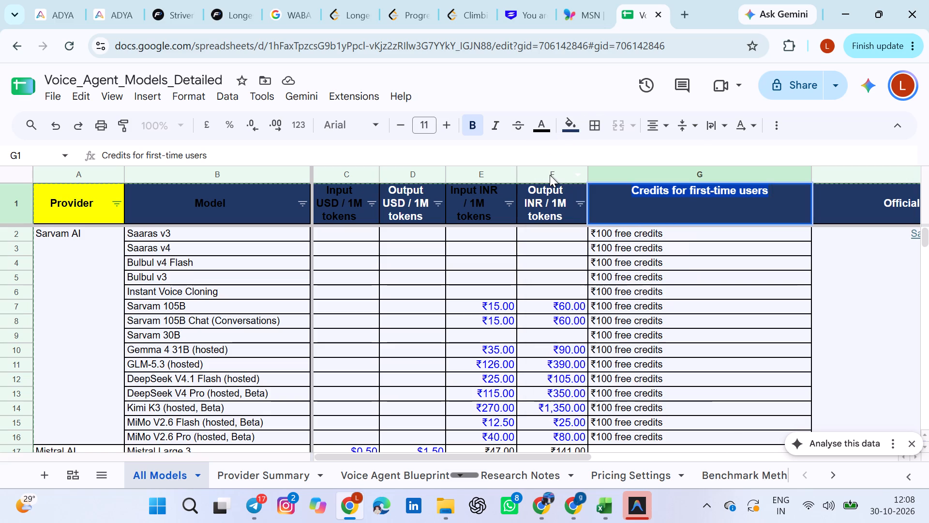
click(436, 200)
double_click(411, 201)
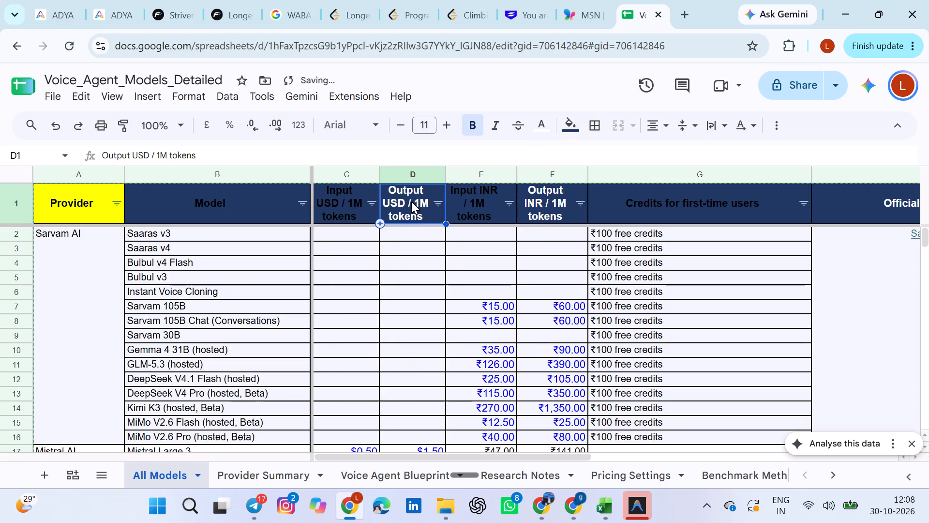
key(ctrl+a)
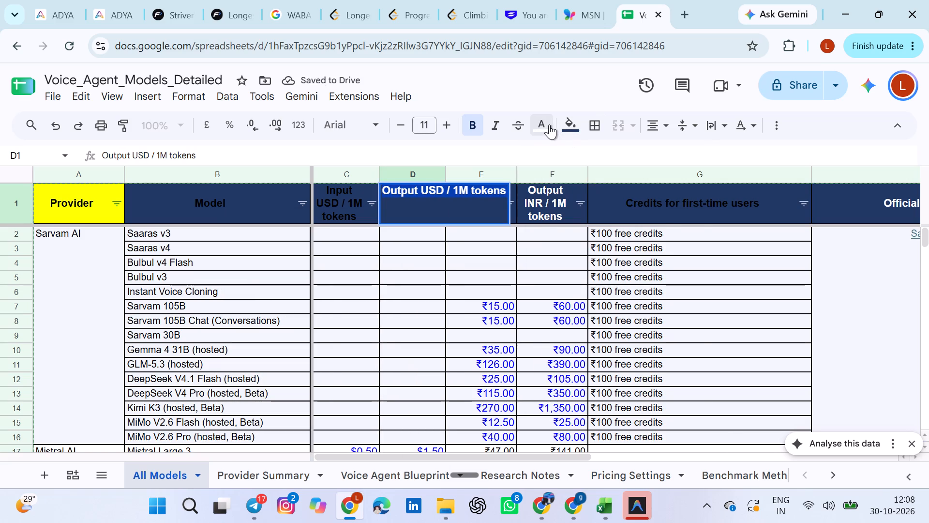
click(545, 124)
click(546, 171)
Set the text of the Output INR / 1M tokens and Official docs link headers to black.
scroll(466, 253, right, 2)
scroll(466, 253, left, 1)
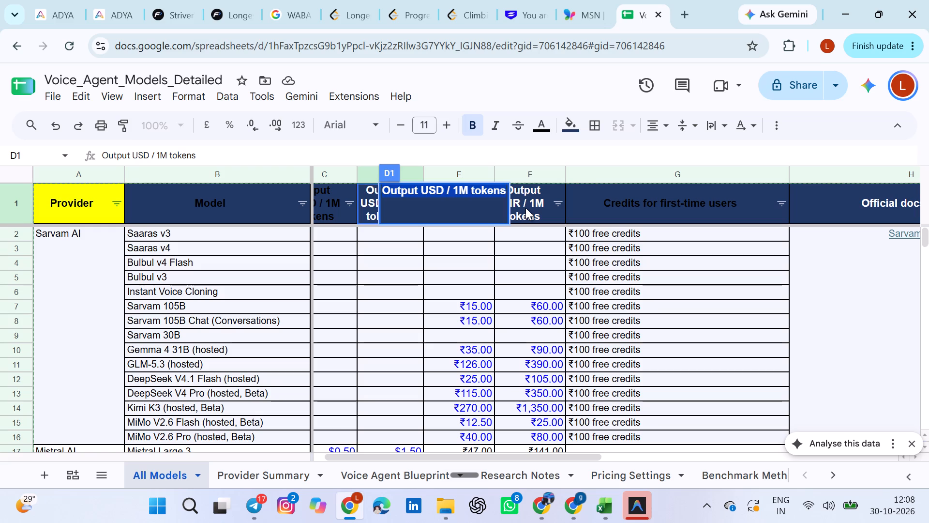
click(525, 208)
double_click(525, 208)
key(ctrl+a)
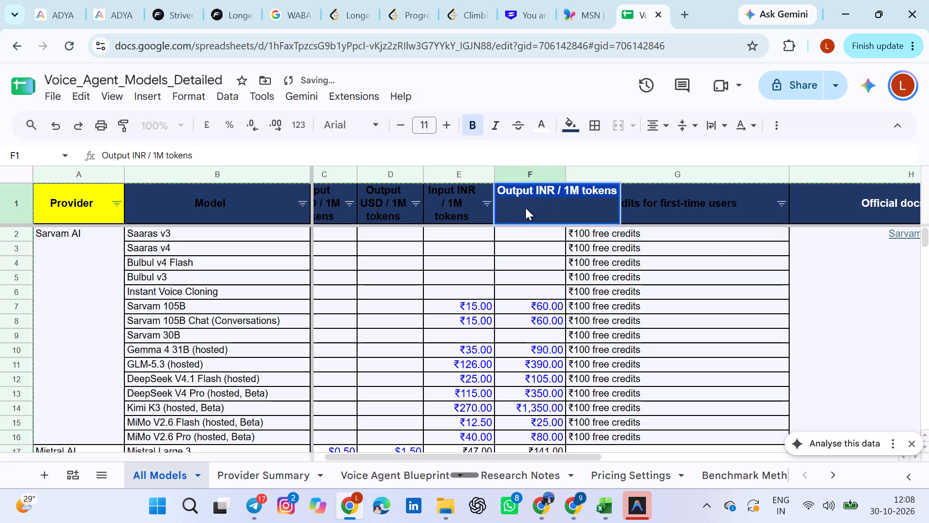
drag(547, 123, 549, 172)
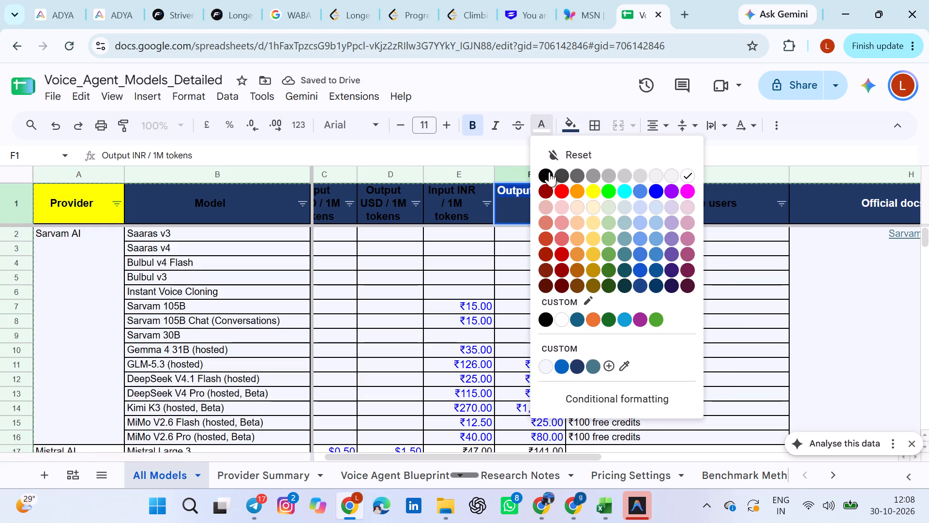
drag(549, 172, 545, 172)
click(545, 172)
scroll(746, 209, left, 2)
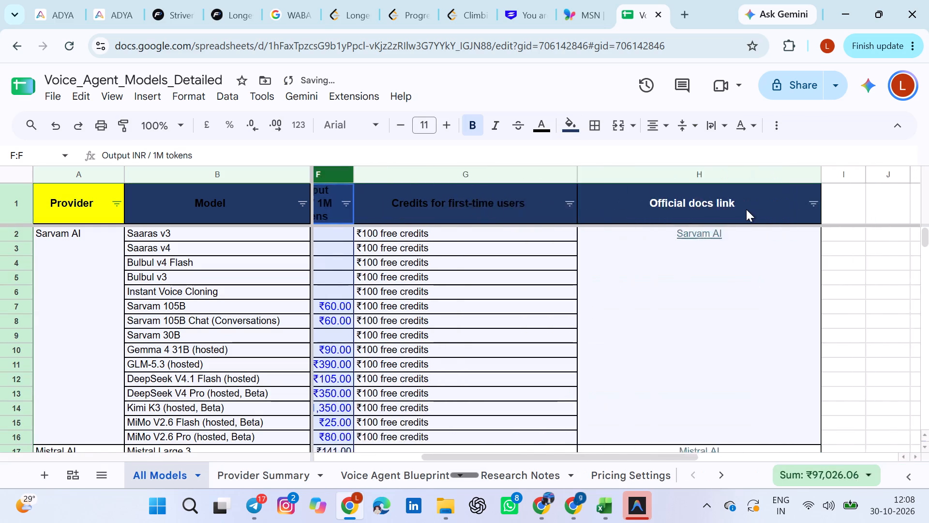
double_click(671, 195)
key(ctrl+a)
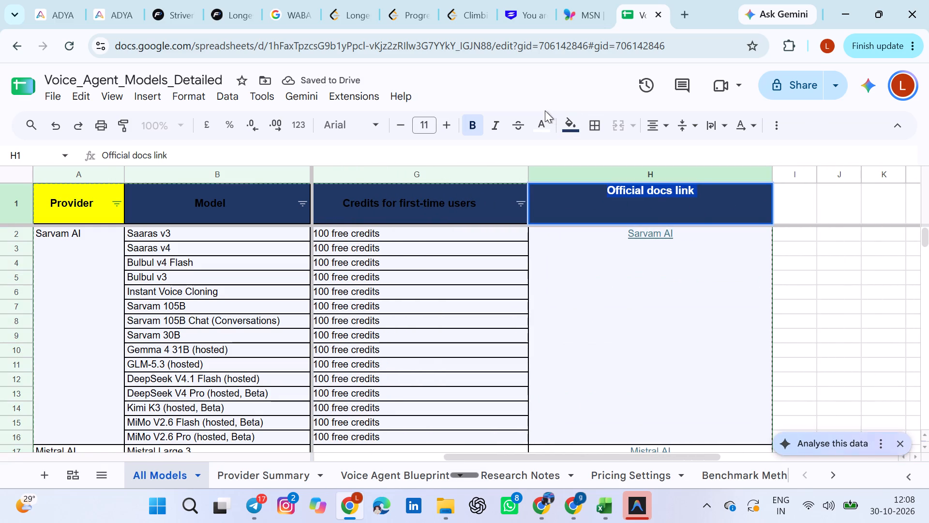
click(544, 119)
click(544, 171)
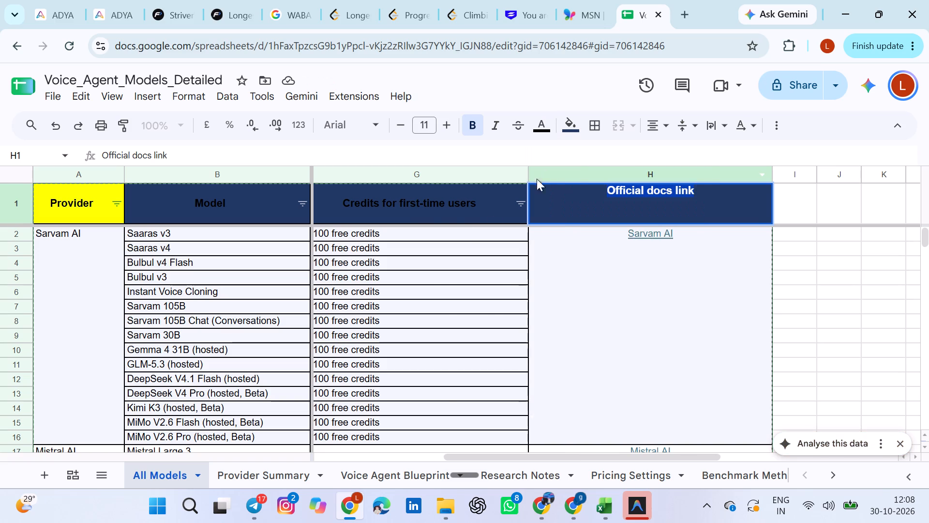
Fill the Model, Input USD / 1M tokens and Output USD / 1M tokens header cells with yellow.
scroll(471, 230, right, 4)
click(271, 215)
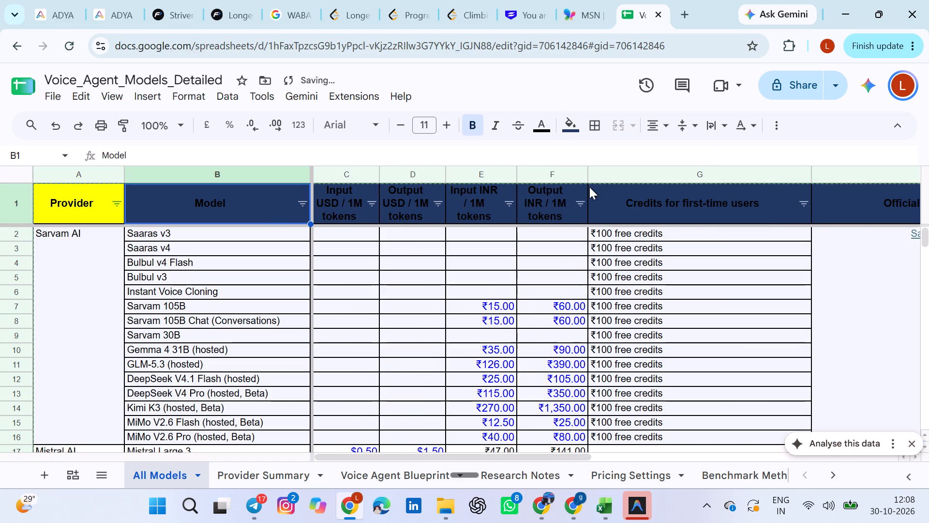
click(573, 129)
click(623, 188)
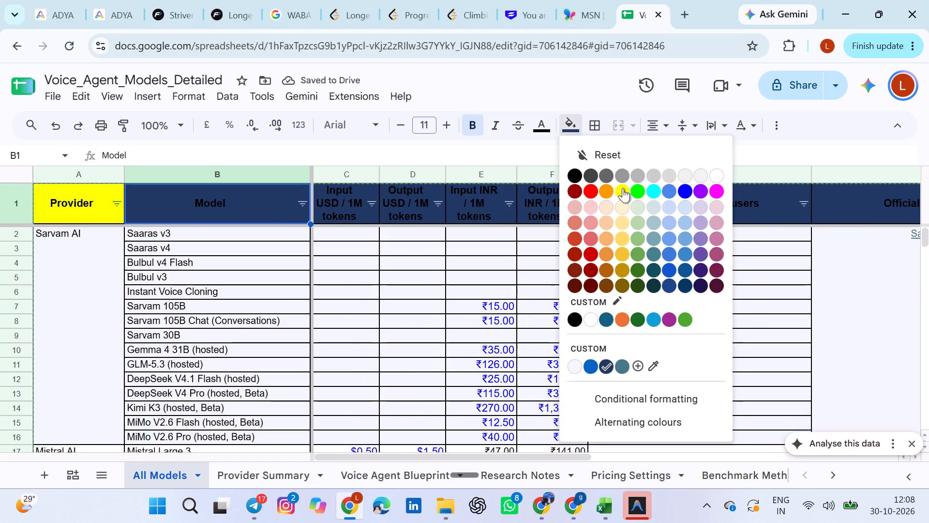
click(367, 209)
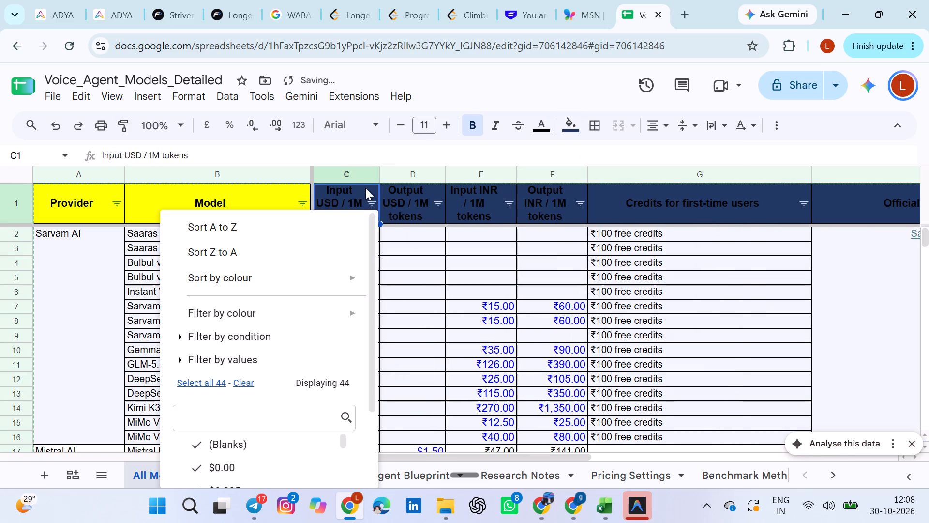
click(365, 187)
click(572, 135)
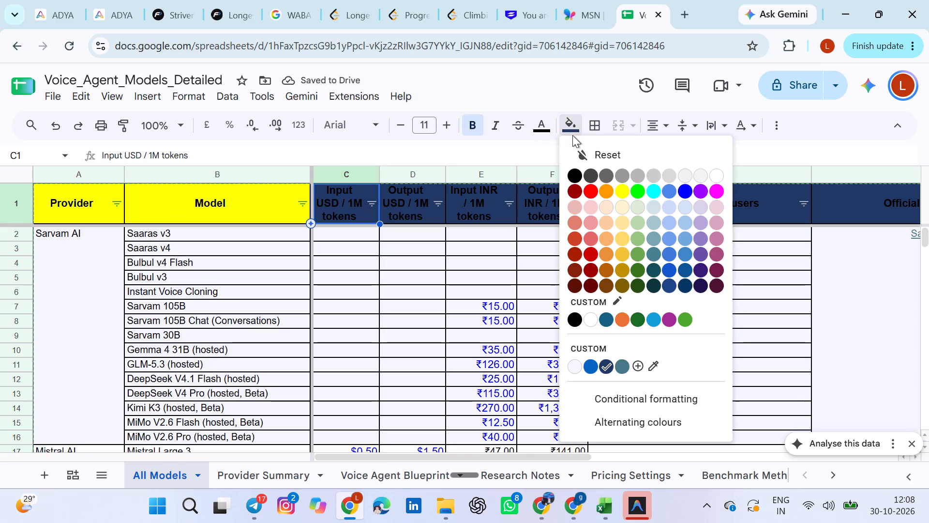
click(622, 194)
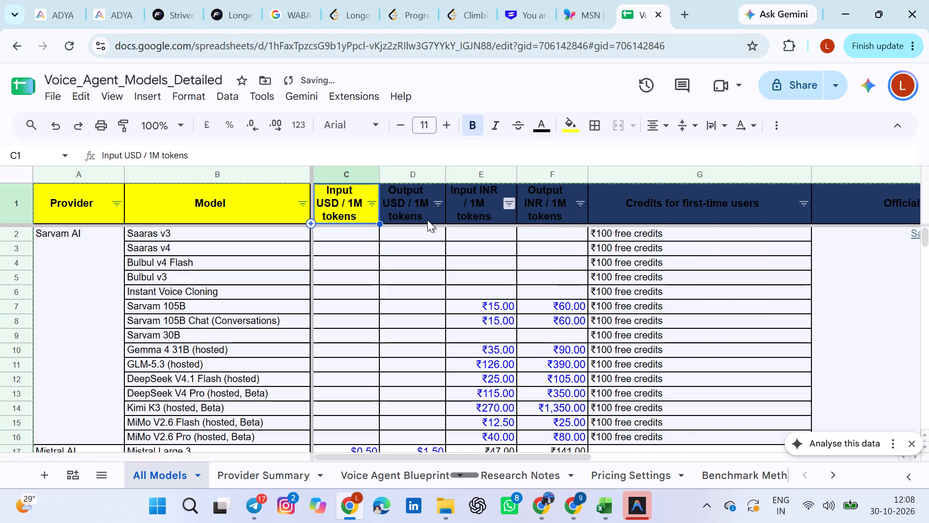
click(432, 212)
click(571, 129)
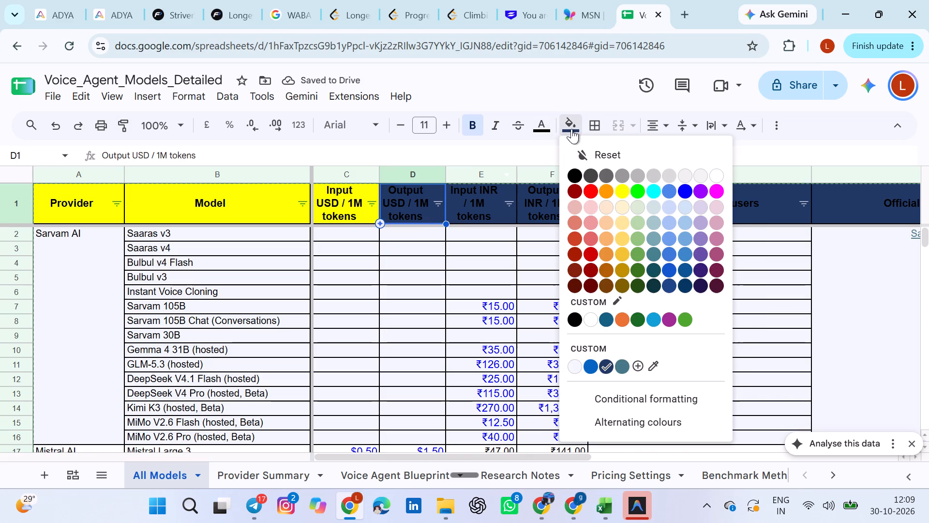
click(627, 188)
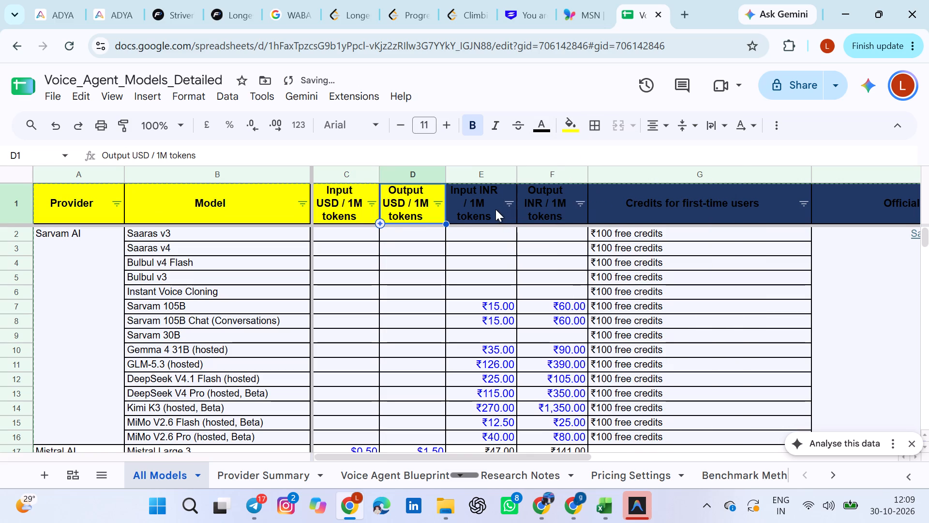
Fill the Input INR / 1M tokens and Output INR / 1M tokens header cells with yellow.
click(495, 210)
drag(569, 124, 598, 213)
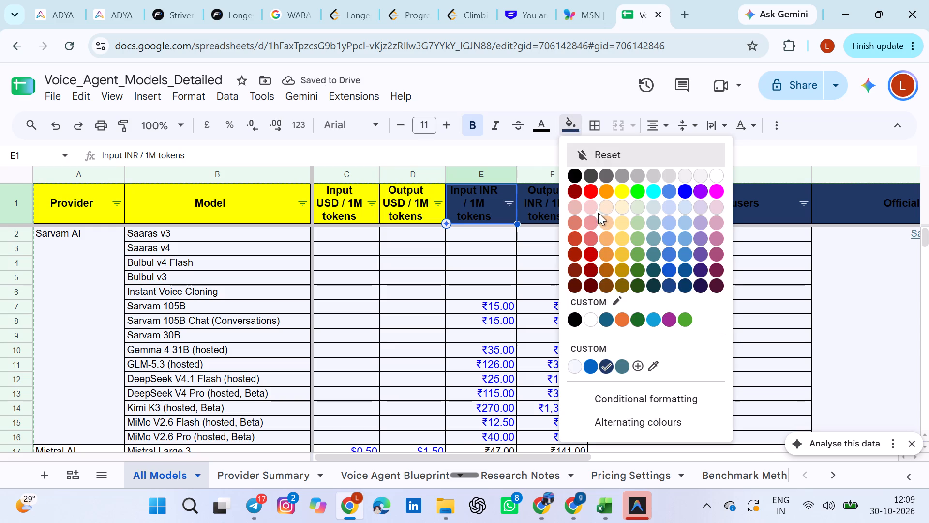
drag(598, 213, 623, 187)
click(623, 187)
click(565, 212)
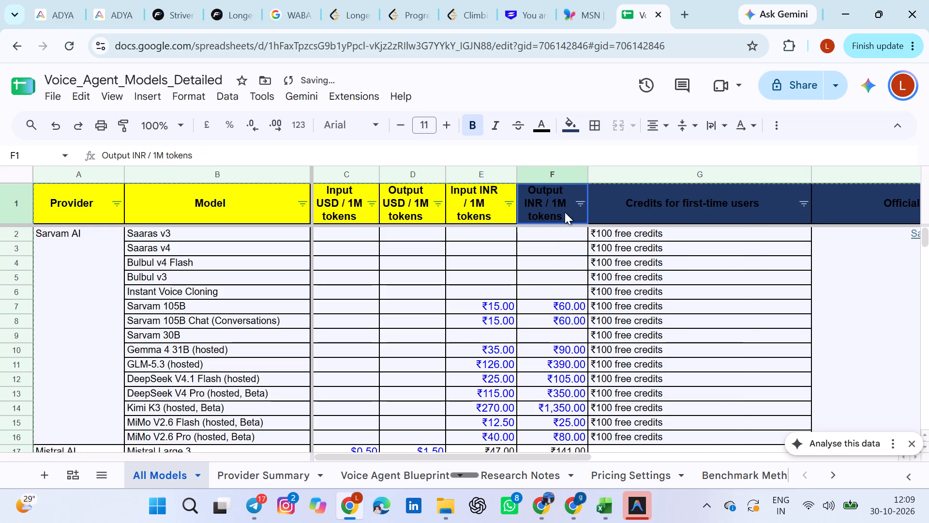
drag(566, 127, 624, 194)
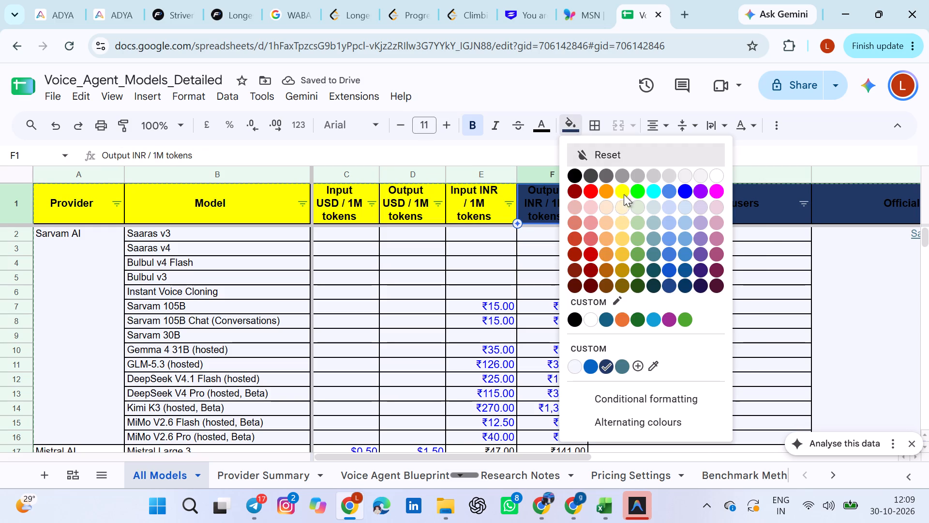
click(624, 194)
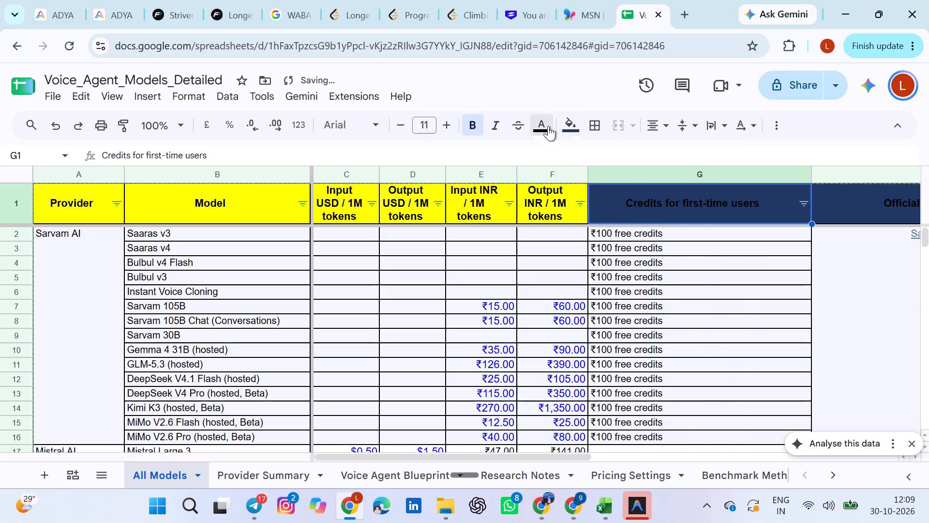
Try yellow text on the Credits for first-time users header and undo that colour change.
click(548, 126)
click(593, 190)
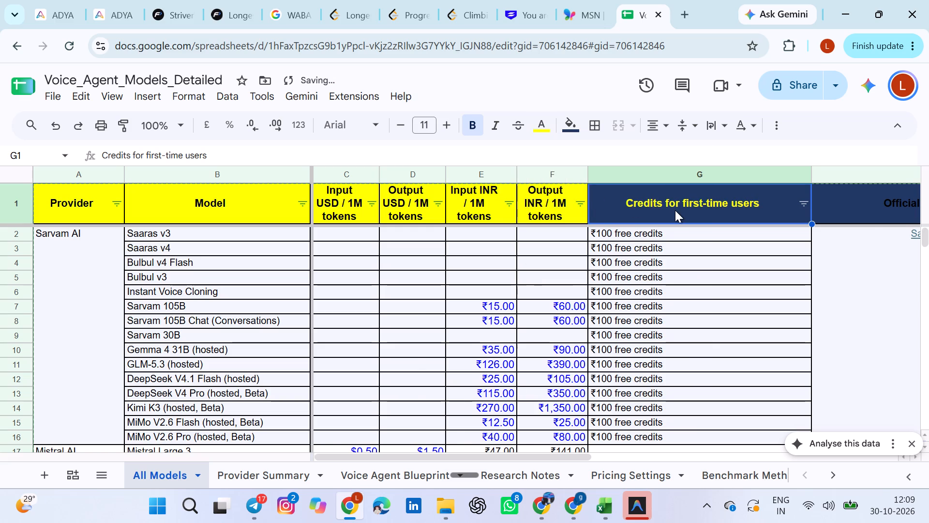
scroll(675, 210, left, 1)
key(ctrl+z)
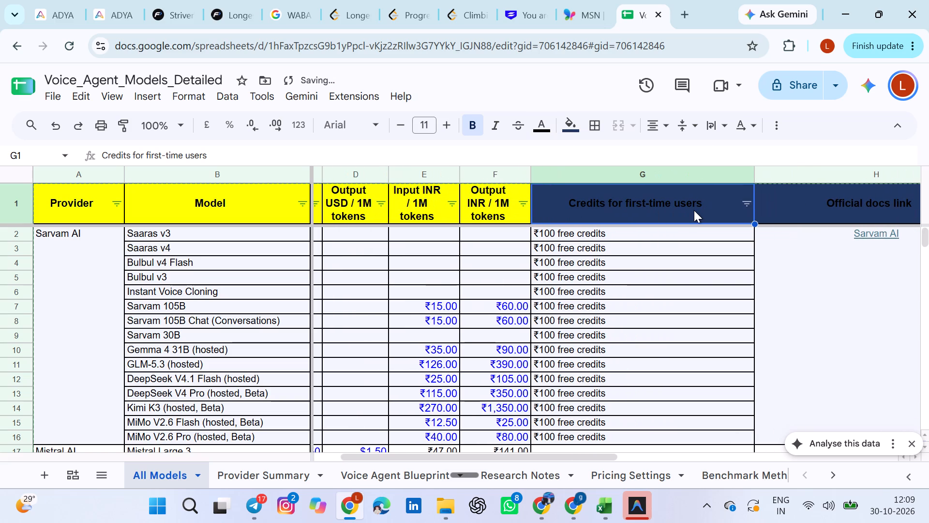
click(676, 209)
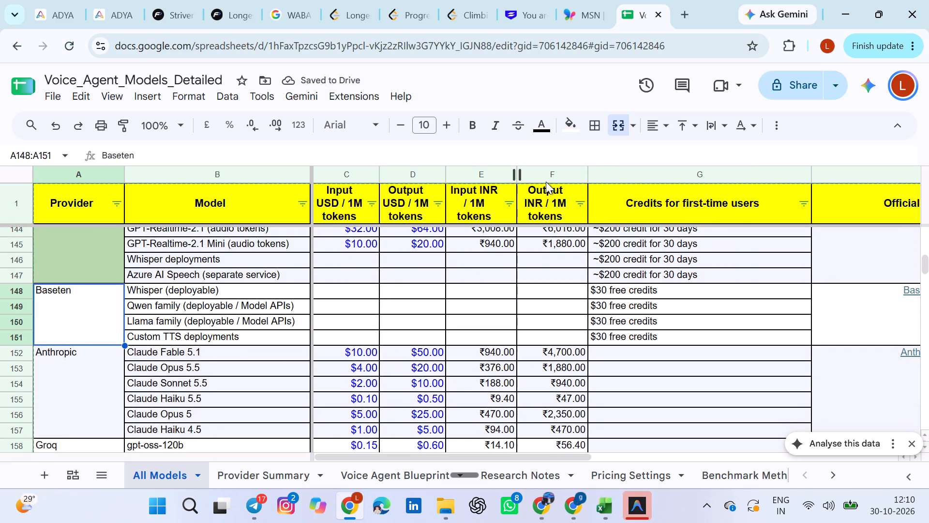
click(569, 125)
click(641, 218)
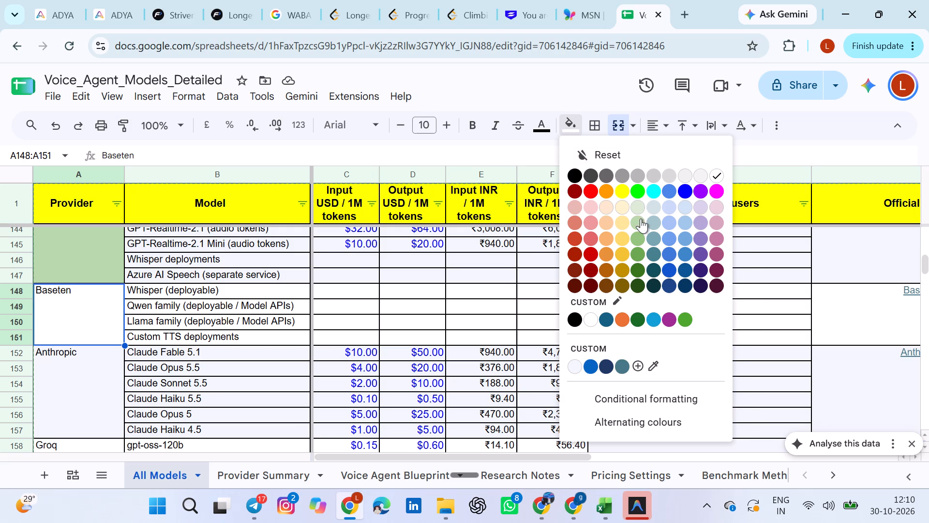
click(95, 364)
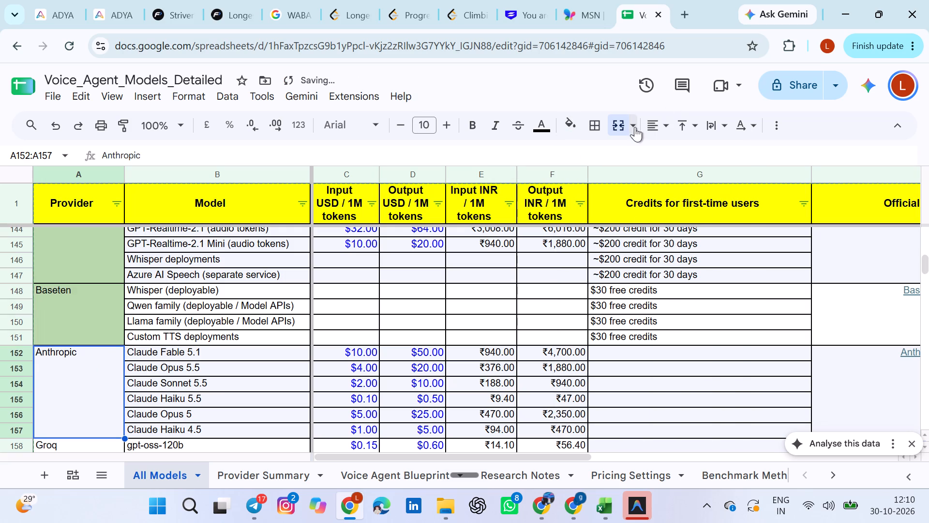
click(578, 128)
click(643, 219)
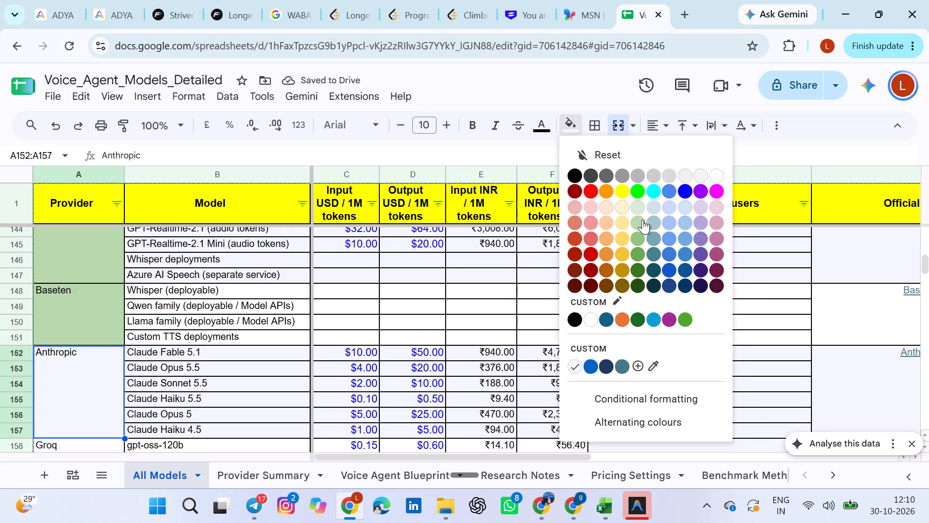
Fill the merged Groq (A158:A167) and Google AI (A168:A174) provider cells with light green.
scroll(503, 318, down, 2)
click(89, 377)
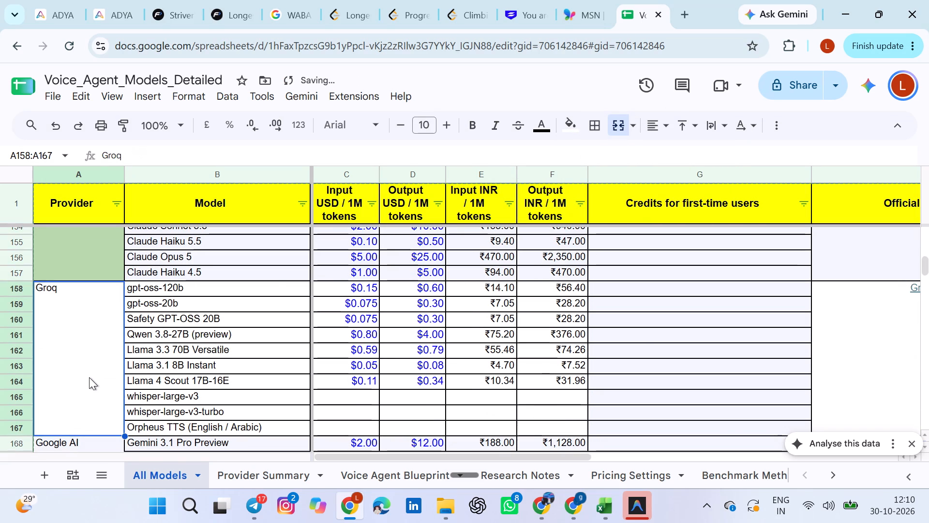
click(580, 129)
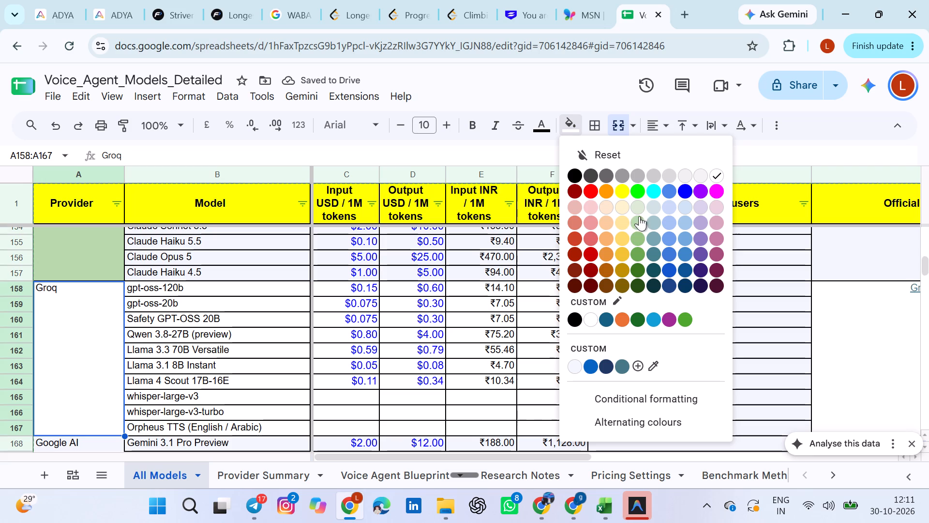
click(642, 224)
scroll(491, 279, down, 3)
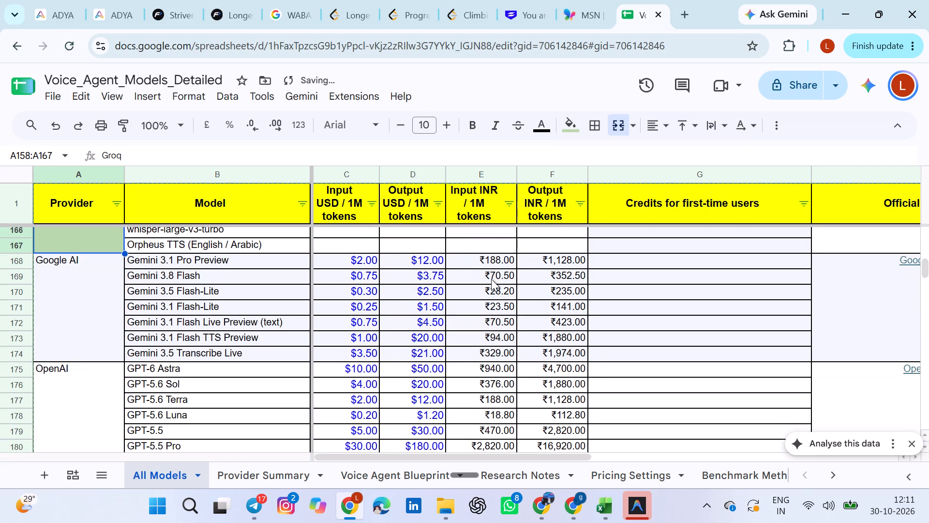
click(53, 310)
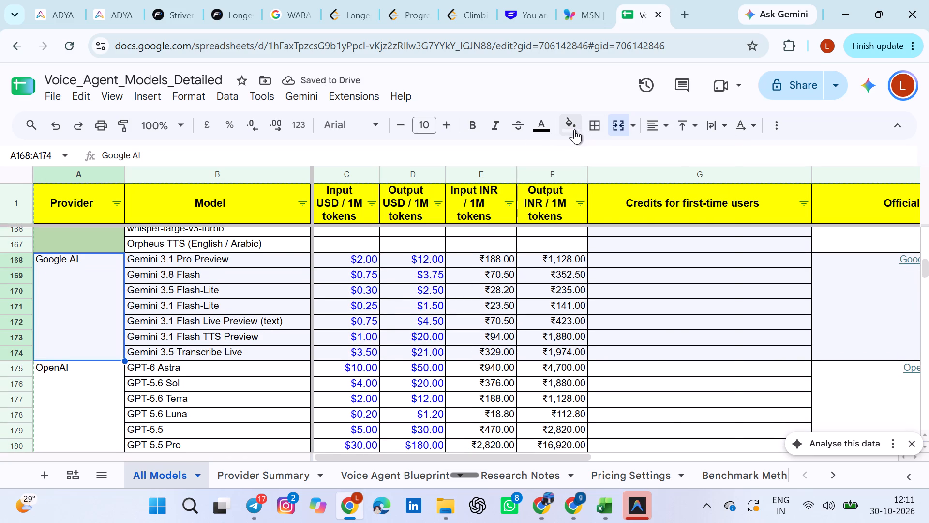
click(574, 129)
click(635, 217)
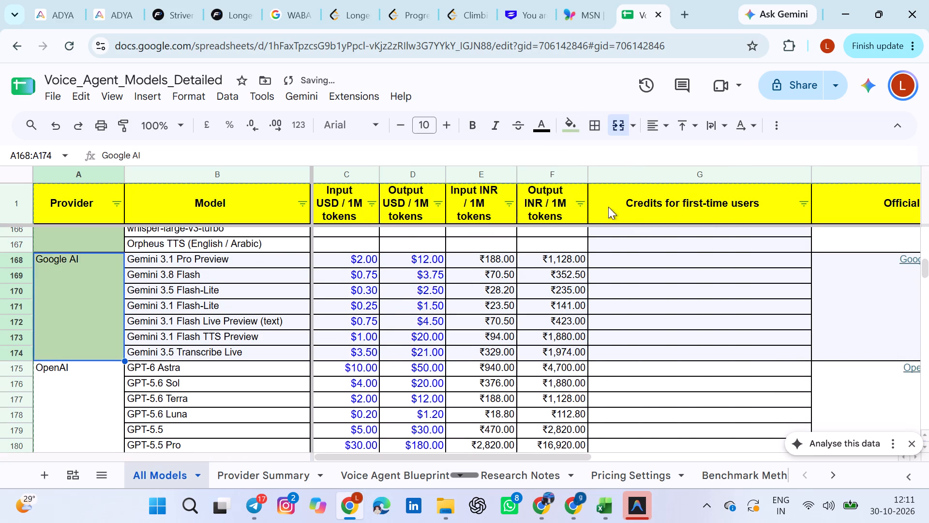
Fill the merged OpenAI (A175:A193) provider cell with light green.
scroll(338, 265, down, 1)
click(24, 355)
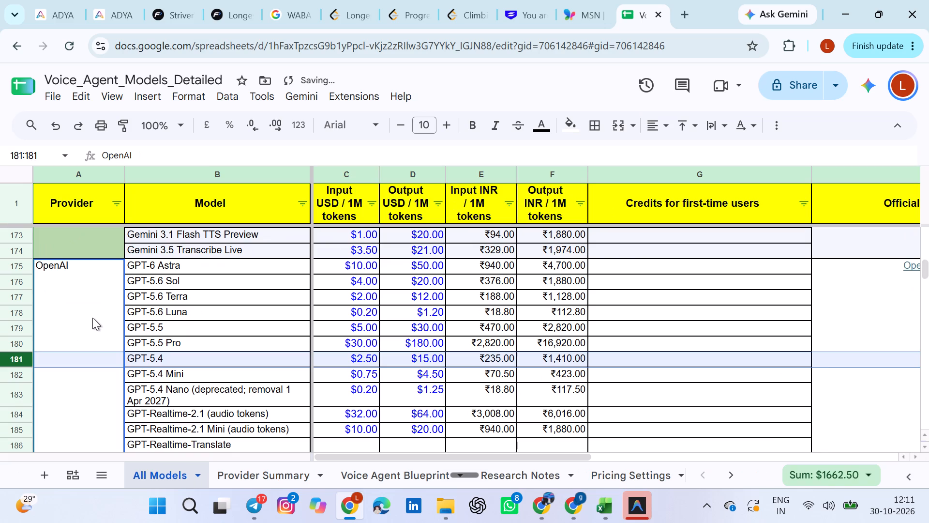
click(92, 318)
click(575, 122)
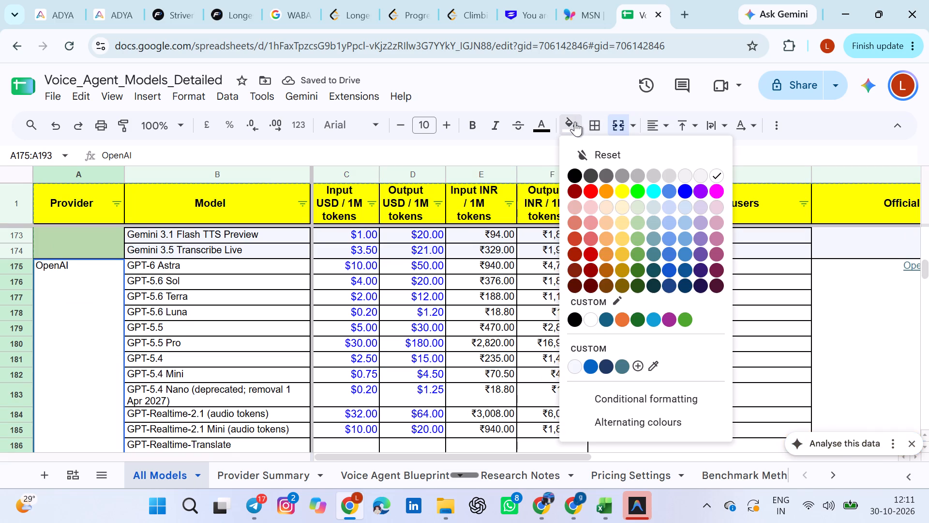
click(638, 224)
Review the All Models sheet from its last rows back up to the Sarvam AI rows to check the provider fills.
scroll(459, 298, down, 1)
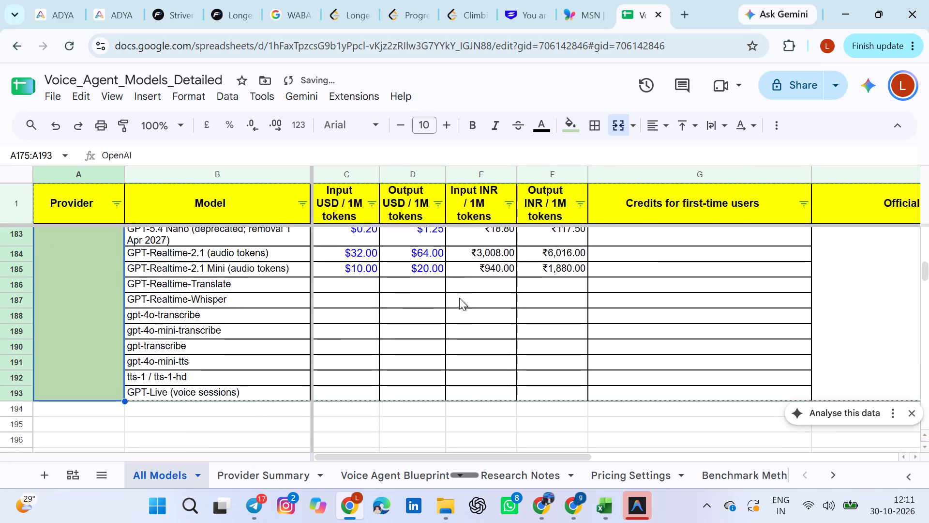
scroll(459, 298, down, 2)
scroll(459, 298, up, 7)
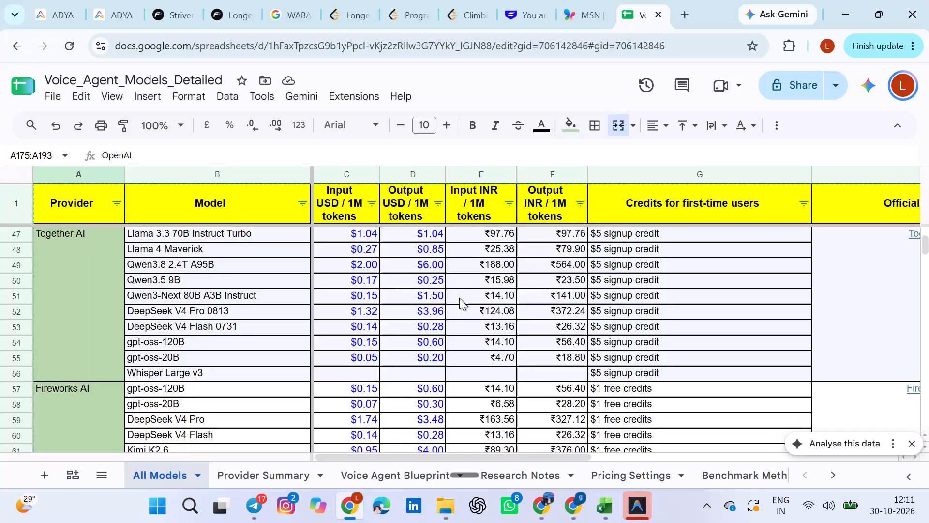
scroll(490, 347, up, 6)
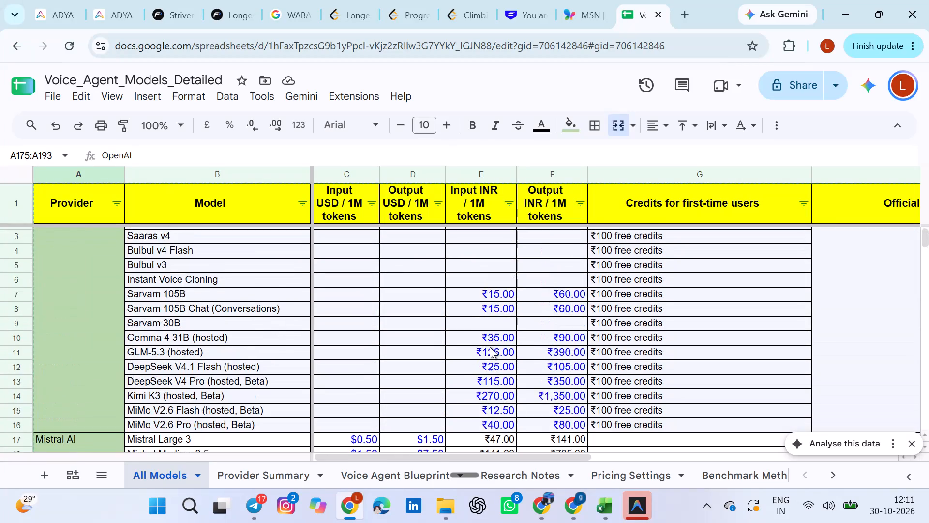
scroll(393, 263, right, 2)
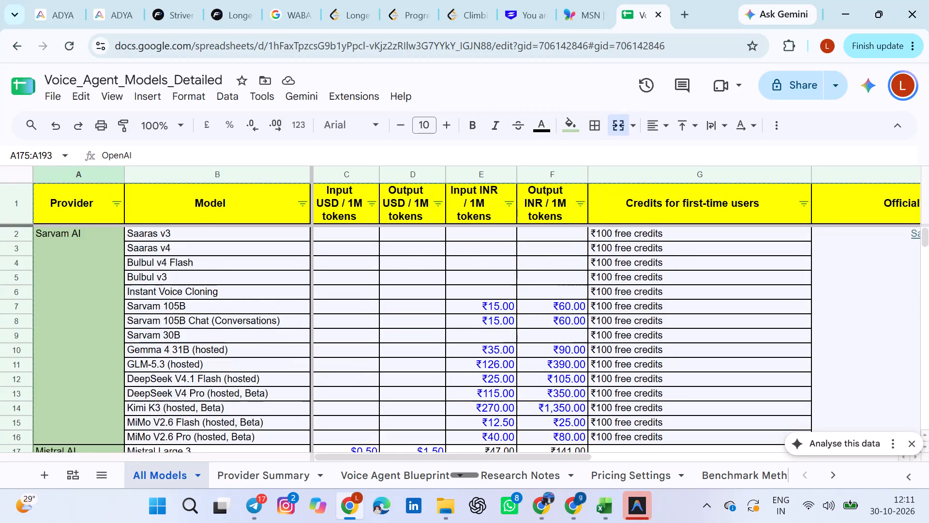
click(432, 72)
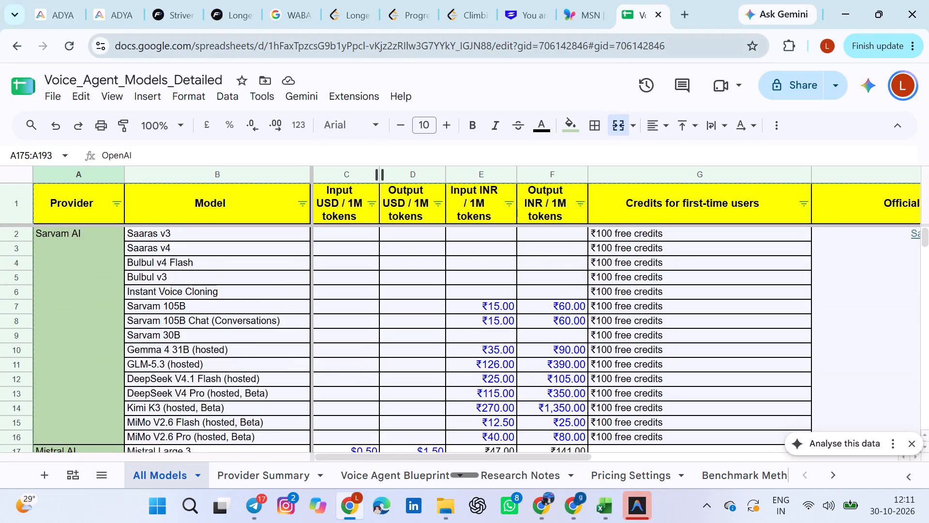
Reload the spreadsheet page.
double_click(76, 46)
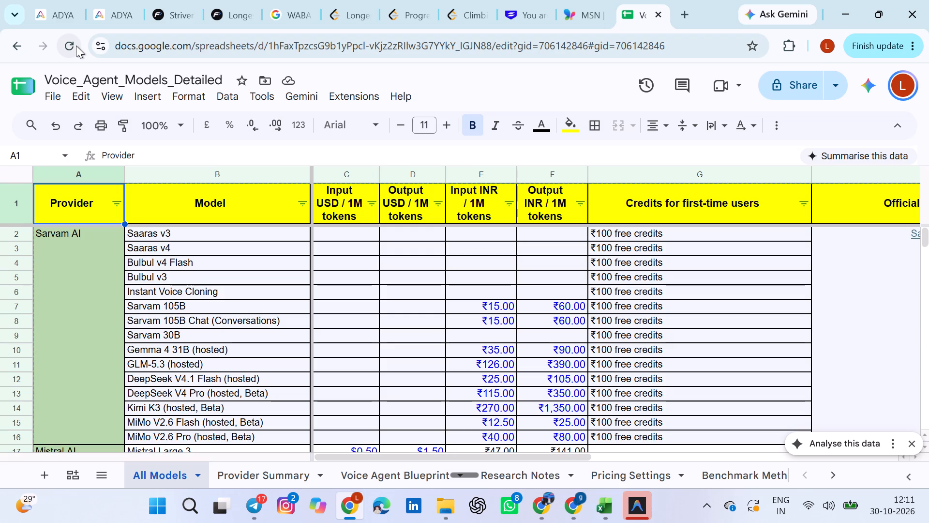
click(468, 77)
Set the spreadsheet's general access to Anyone with the link and finish sharing.
click(769, 79)
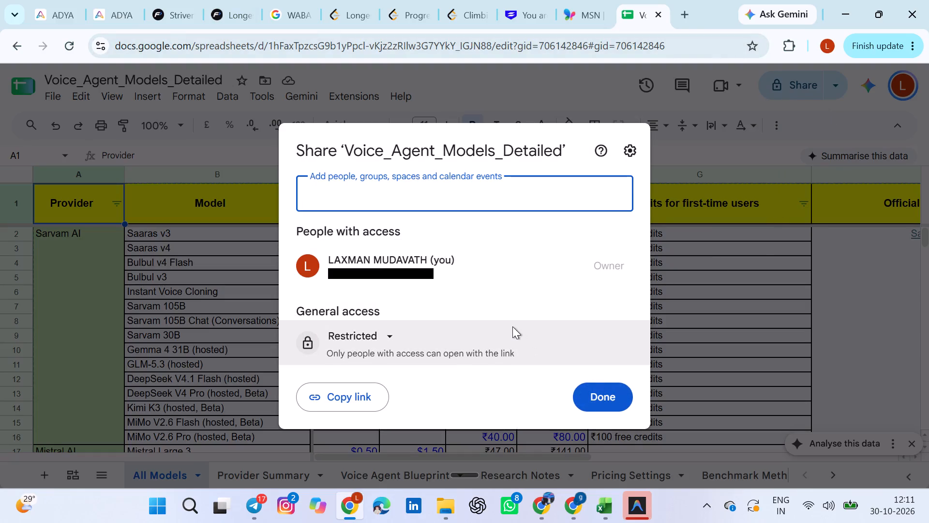
click(512, 326)
click(380, 361)
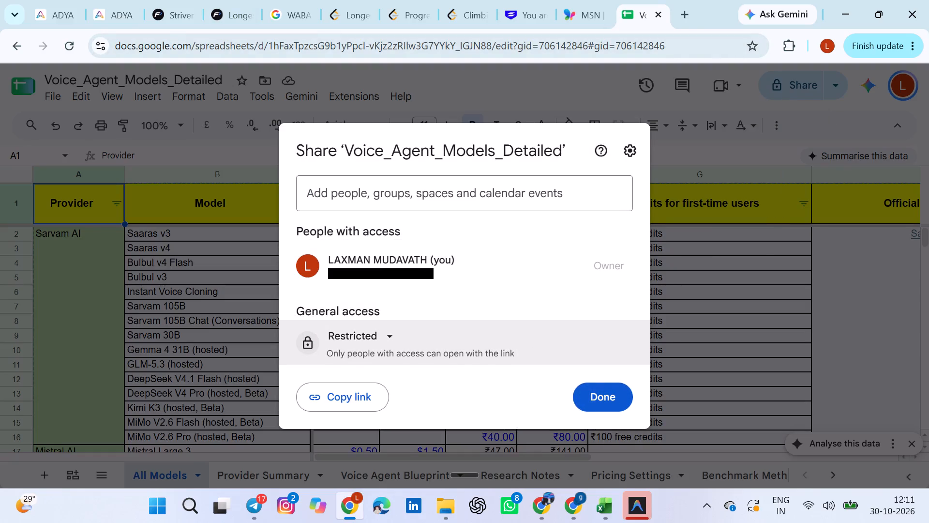
click(378, 352)
click(386, 336)
click(394, 404)
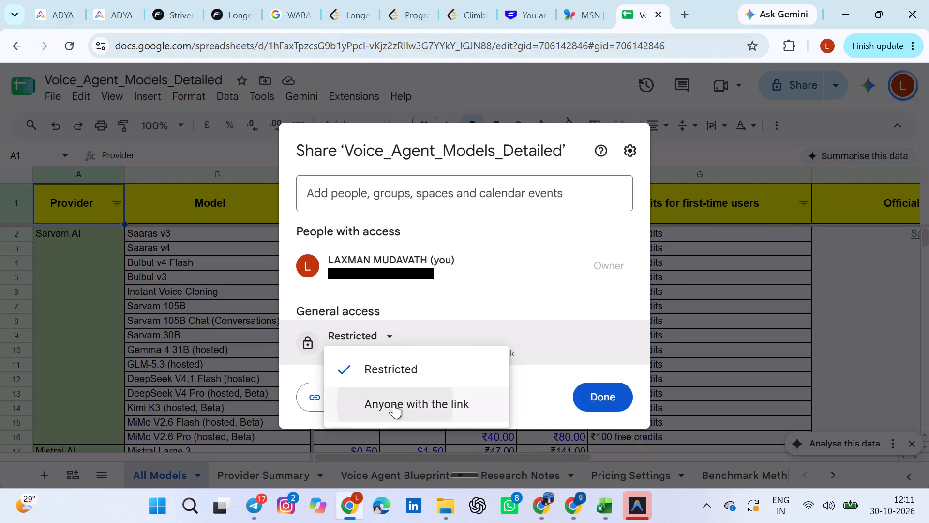
scroll(566, 317, down, 1)
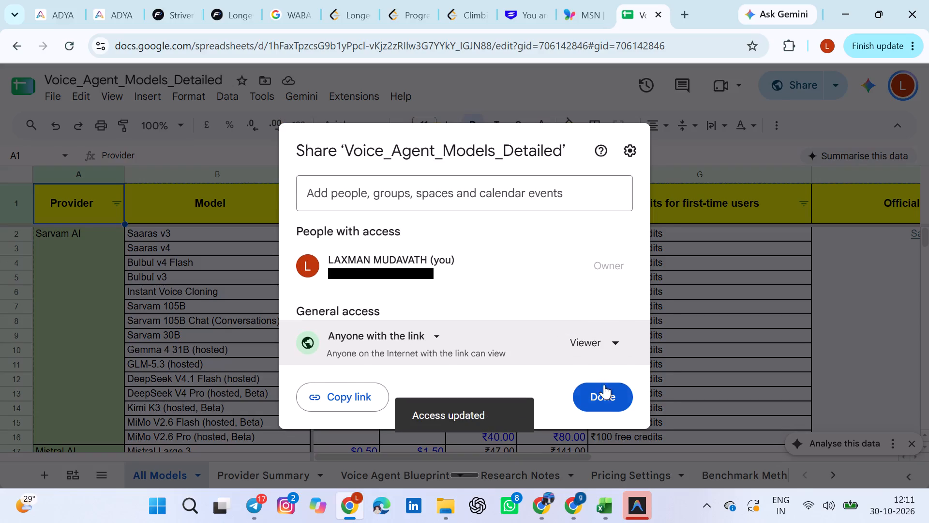
click(605, 396)
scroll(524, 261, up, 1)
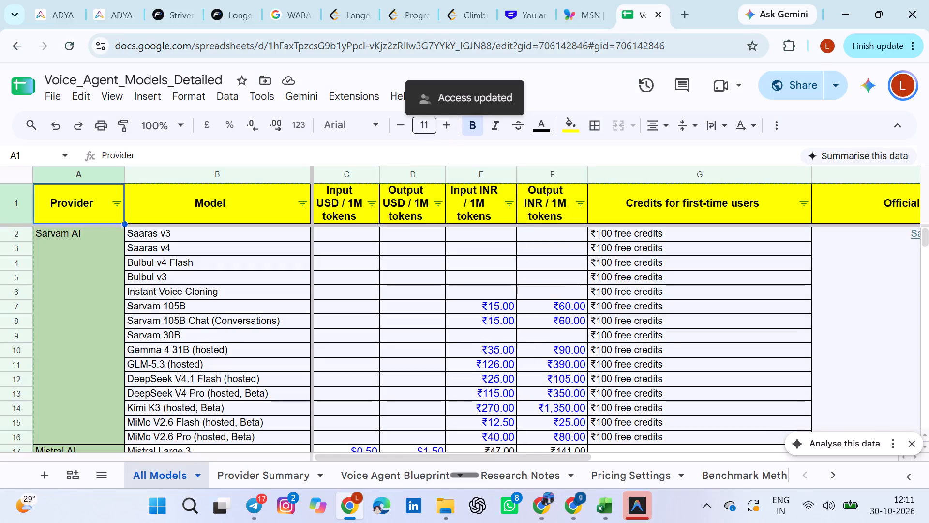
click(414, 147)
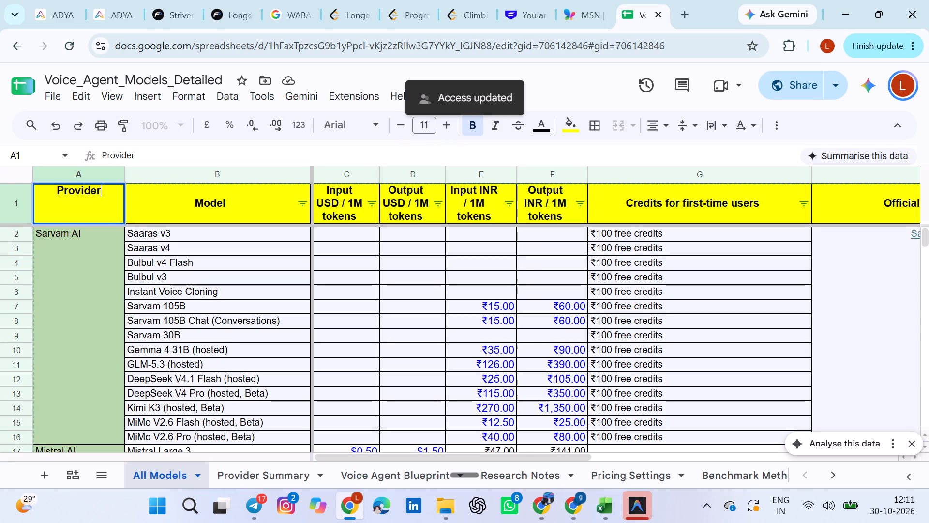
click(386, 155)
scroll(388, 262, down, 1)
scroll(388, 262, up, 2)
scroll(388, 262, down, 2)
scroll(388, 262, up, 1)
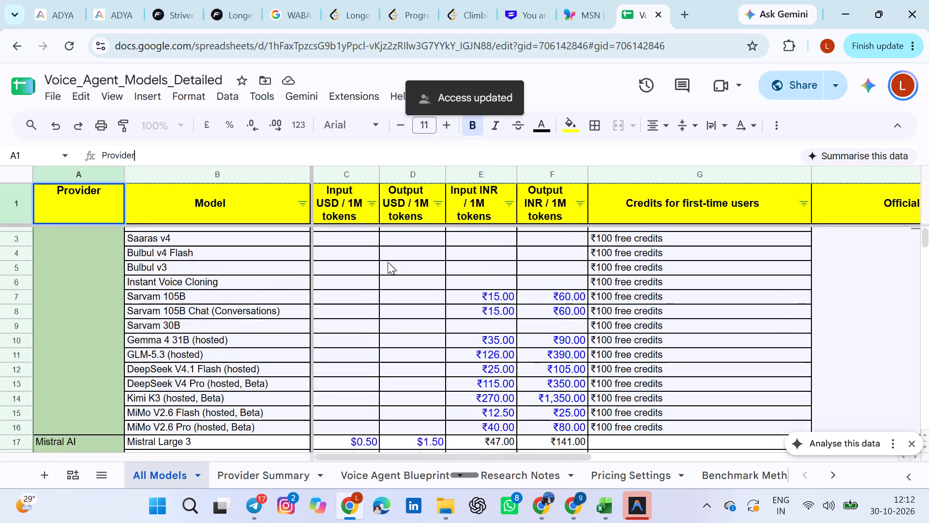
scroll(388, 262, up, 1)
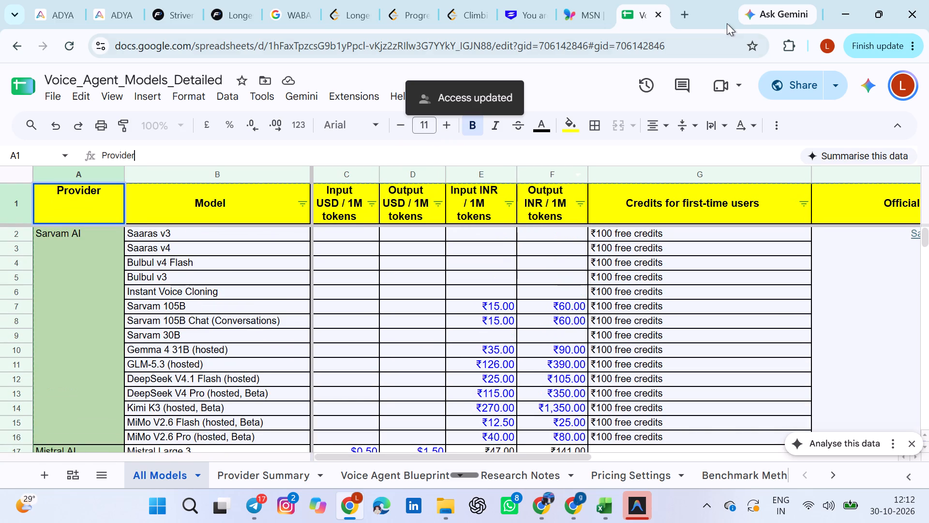
Copy the spreadsheet's full web address.
click(700, 43)
key(Right)
key(ctrl+a)
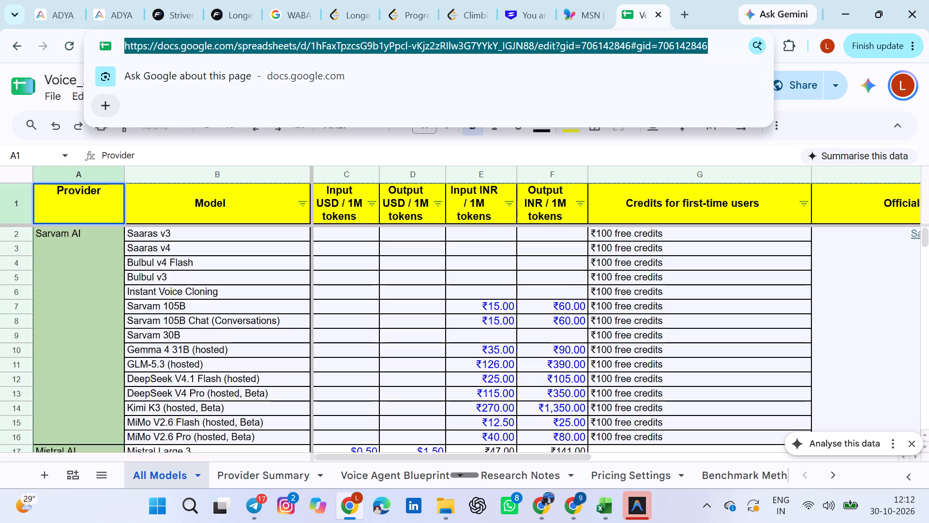
key(ctrl+c)
Switch to WhatsApp.
click(511, 497)
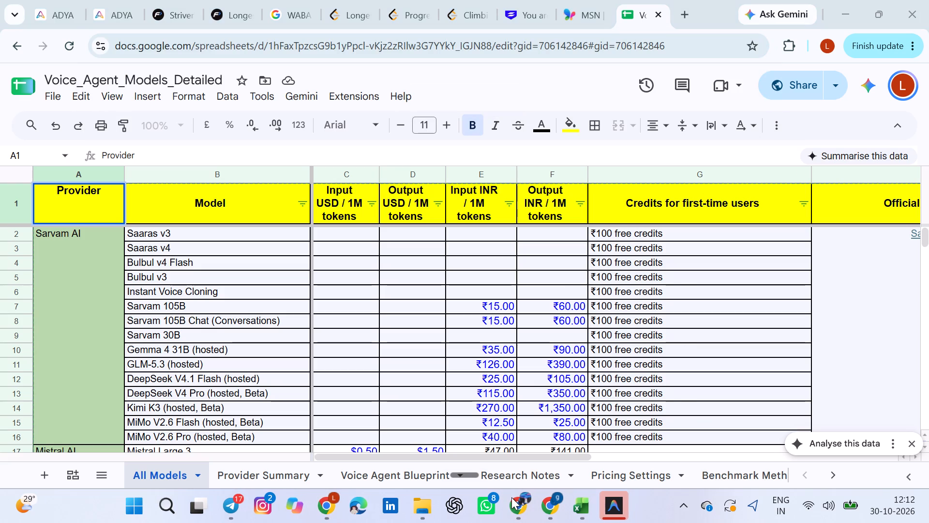
click(483, 502)
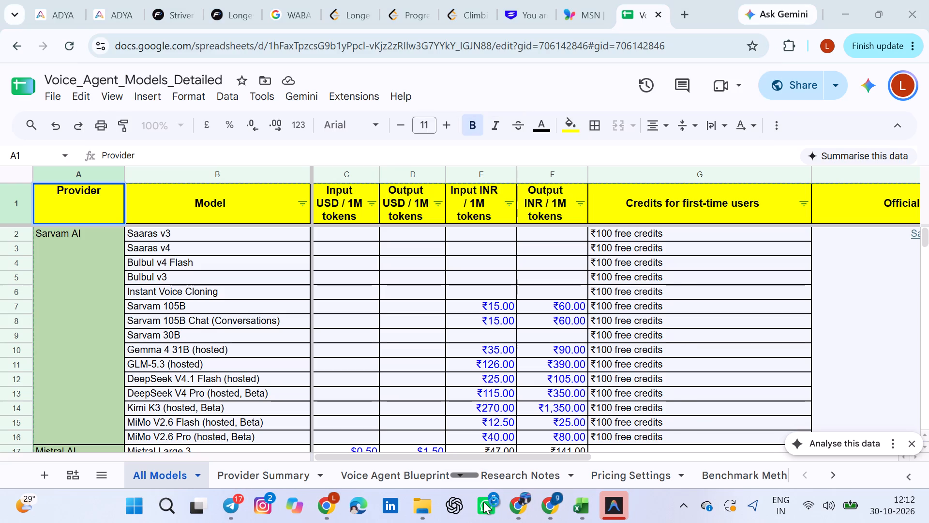
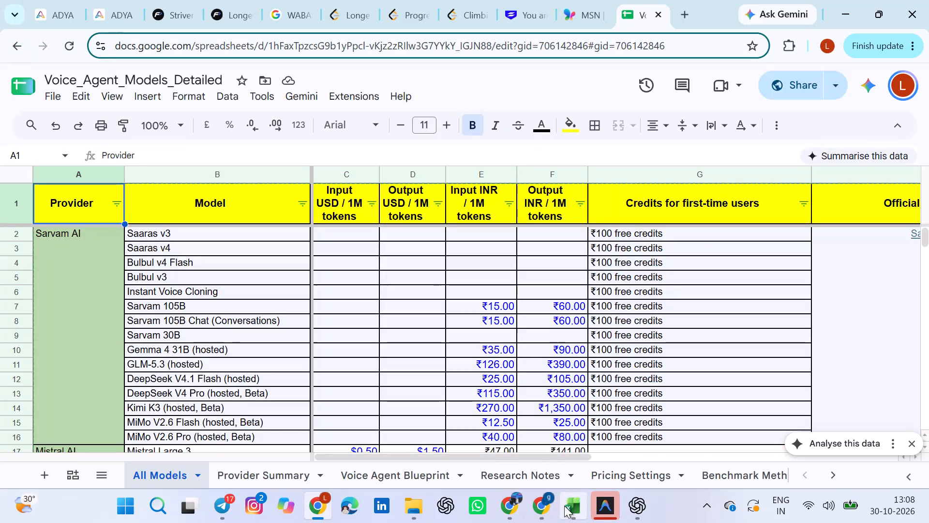
Switch to Excel, glance over the All Models - Clean sheet of Voice_Agent_Models_Clean_Updated (1).xlsx, and close the workbook.
click(564, 507)
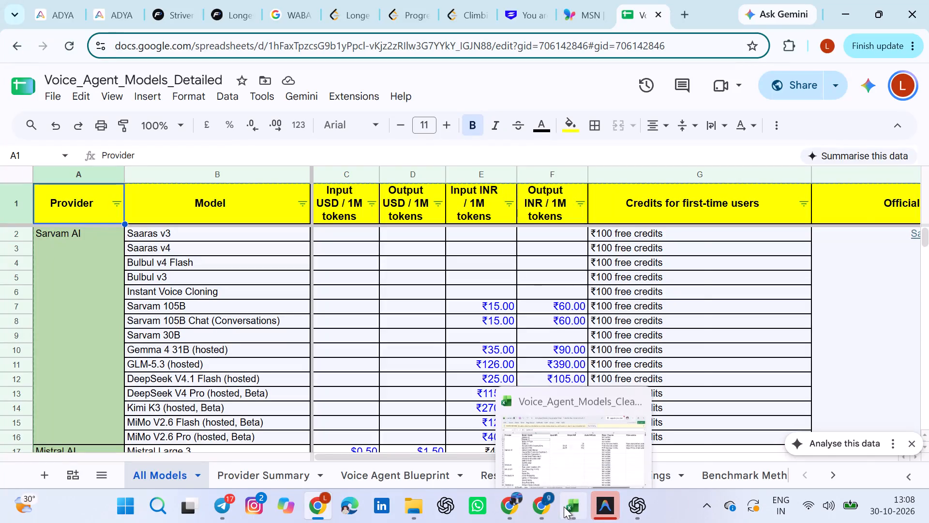
scroll(396, 287, up, 3)
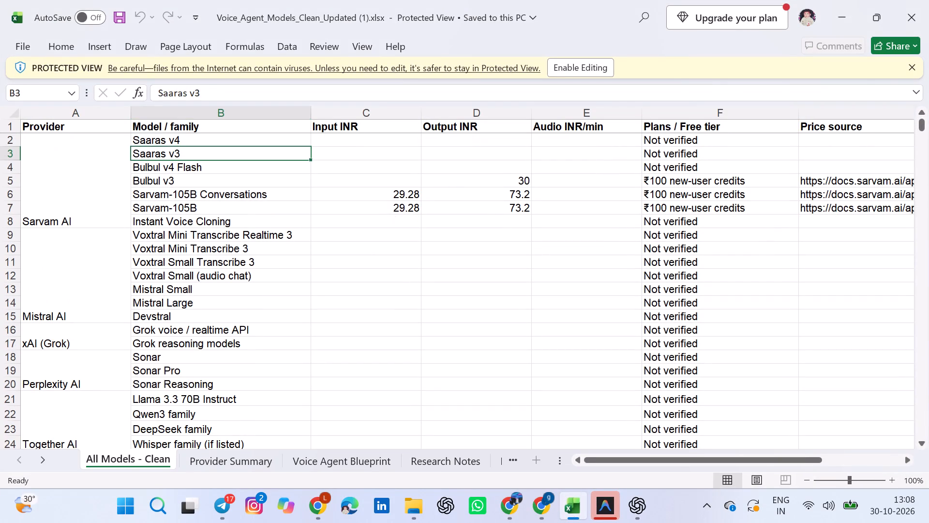